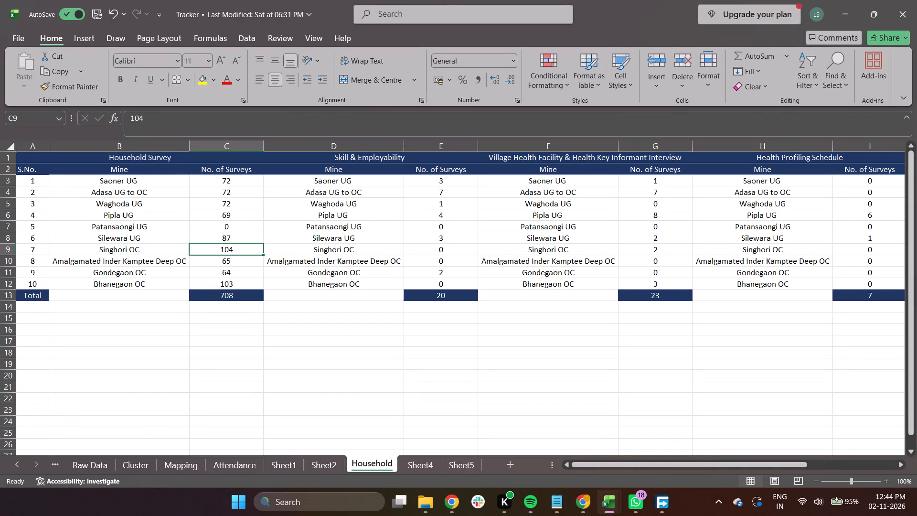
Open the Calculator app.
{"action": "left_click", "coordinate": [291, 500]}
{"action": "type", "text": "calculator"}
{"action": "key", "text": "Return"}
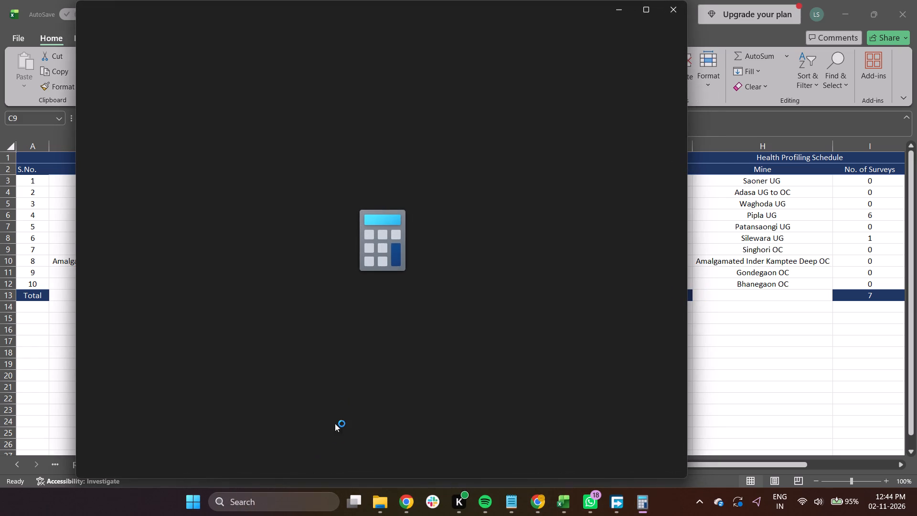
{"action": "left_click", "coordinate": [258, 311]}
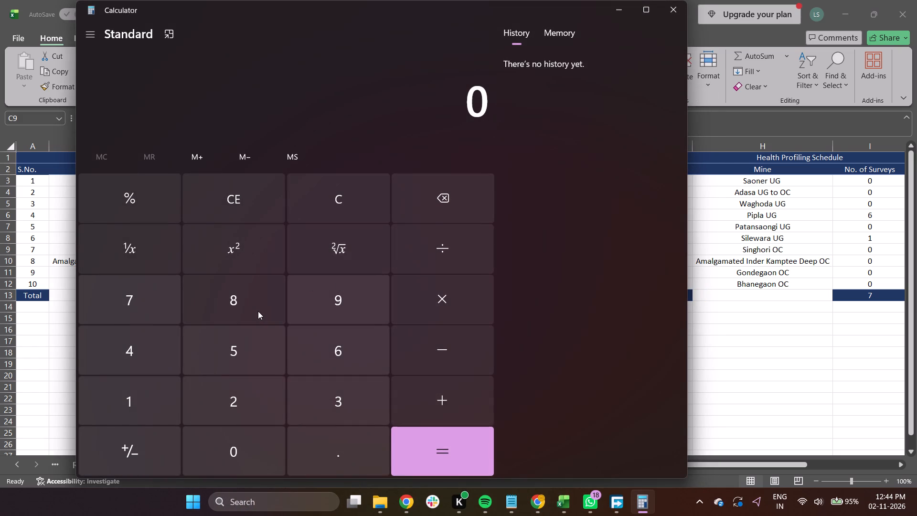
Calculate 87 divided by 2.
{"action": "key", "text": "alt+Tab"}
{"action": "key", "text": "alt+Tab"}
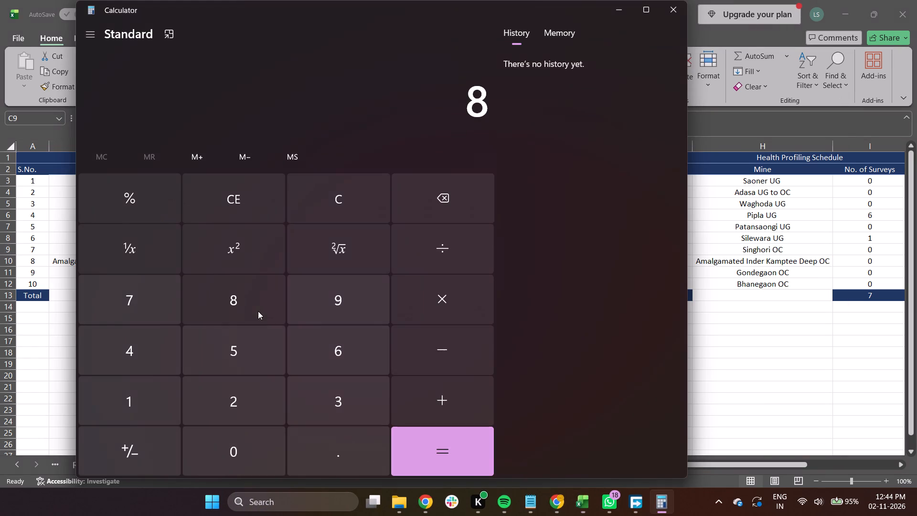
{"action": "left_click", "coordinate": [133, 294]}
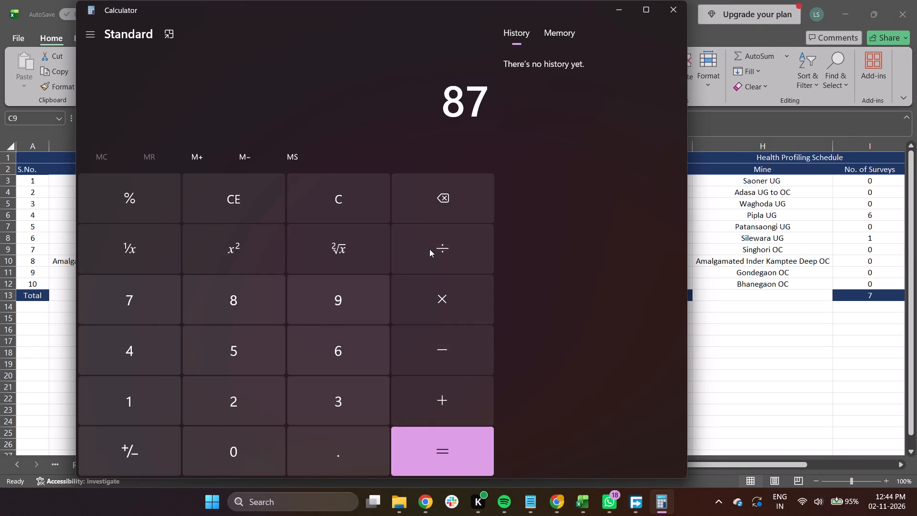
{"action": "left_click", "coordinate": [429, 249]}
{"action": "left_click", "coordinate": [263, 405]}
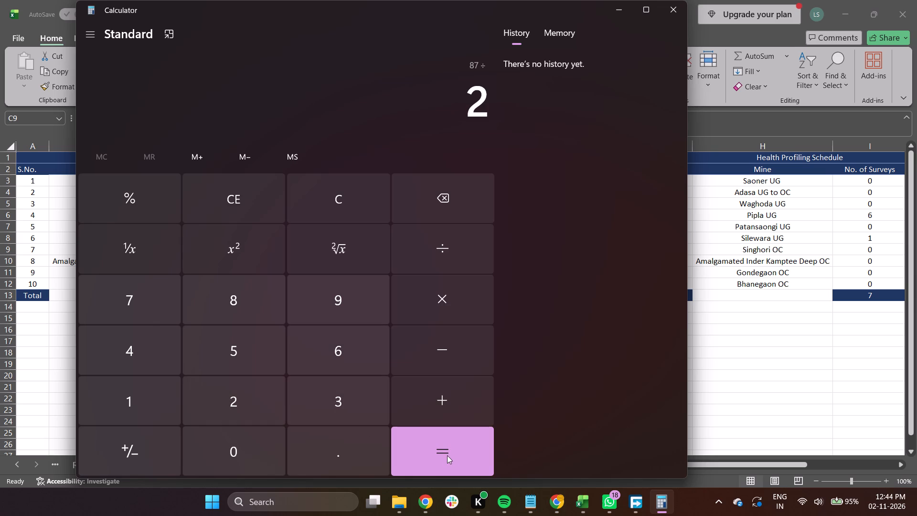
{"action": "left_click", "coordinate": [448, 459]}
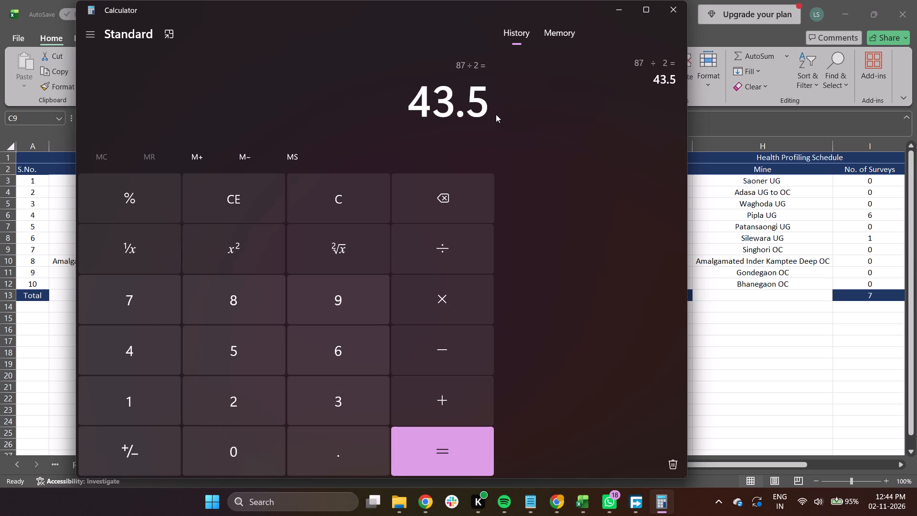
Clear the calculator and add 43 and 44.
{"action": "left_click", "coordinate": [279, 195]}
{"action": "left_click", "coordinate": [156, 344]}
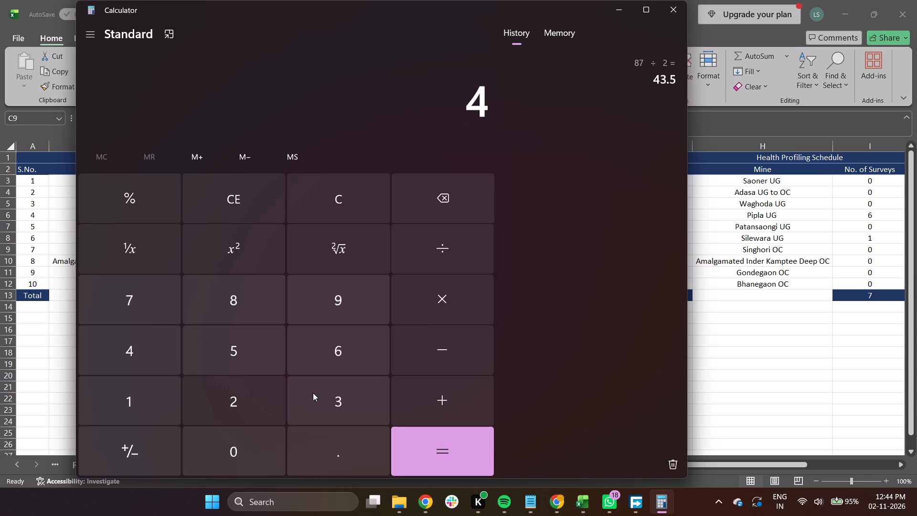
{"action": "left_click", "coordinate": [321, 400]}
{"action": "left_click", "coordinate": [429, 406]}
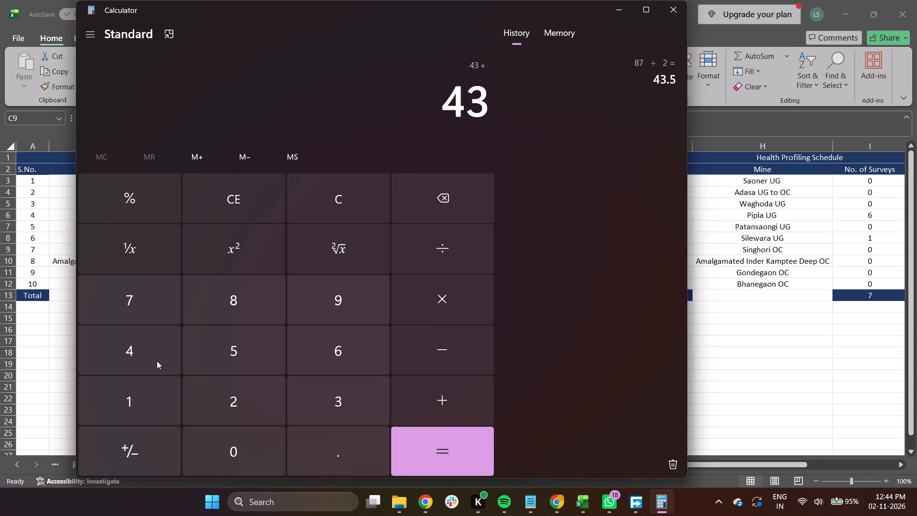
{"action": "double_click", "coordinate": [157, 361]}
{"action": "left_click", "coordinate": [440, 459]}
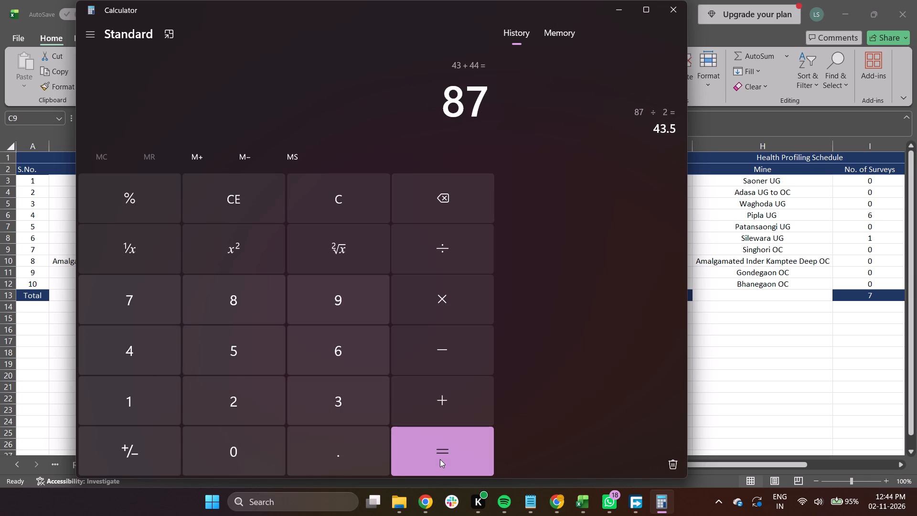
Switch to the Tracker workbook and copy the mine name Patansaongi UG from cell B7 of the Household sheet.
{"action": "key", "text": "alt+Tab"}
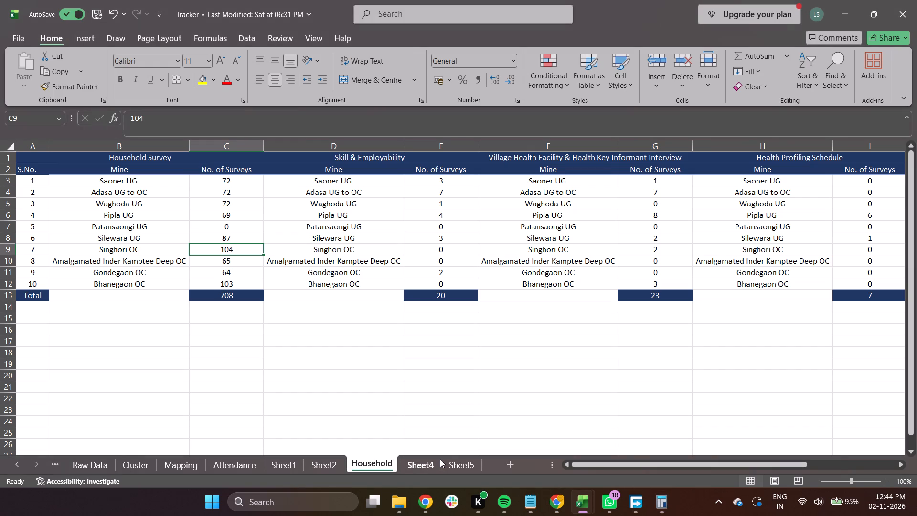
{"action": "key", "text": "Up"}
{"action": "key", "text": "Left"}
{"action": "key", "text": "Up"}
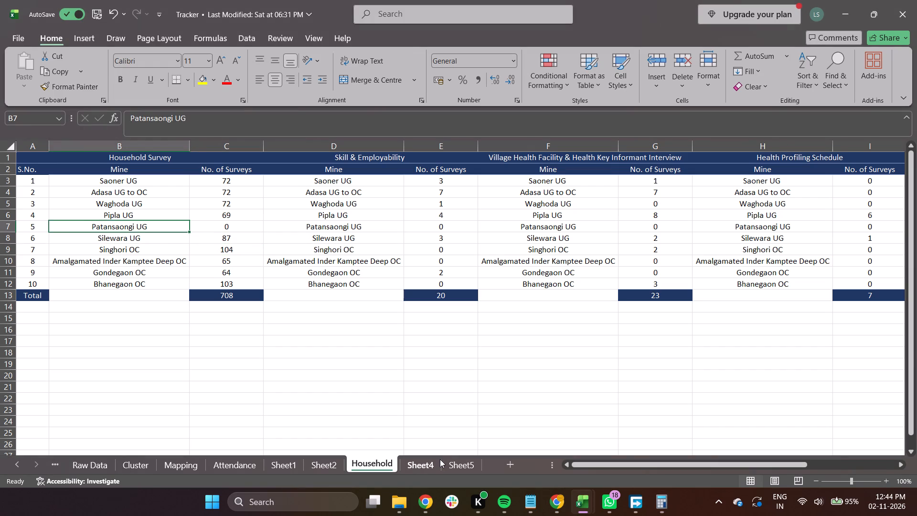
{"action": "key", "text": "ctrl+c"}
Switch to the Household Survey Schedule workbook and paste Patansaongi UG into Mine name cells G13 and G74 of the filtered Silewara UG rows.
{"action": "key", "text": "alt+Tab"}
{"action": "key", "text": "alt+Tab"}
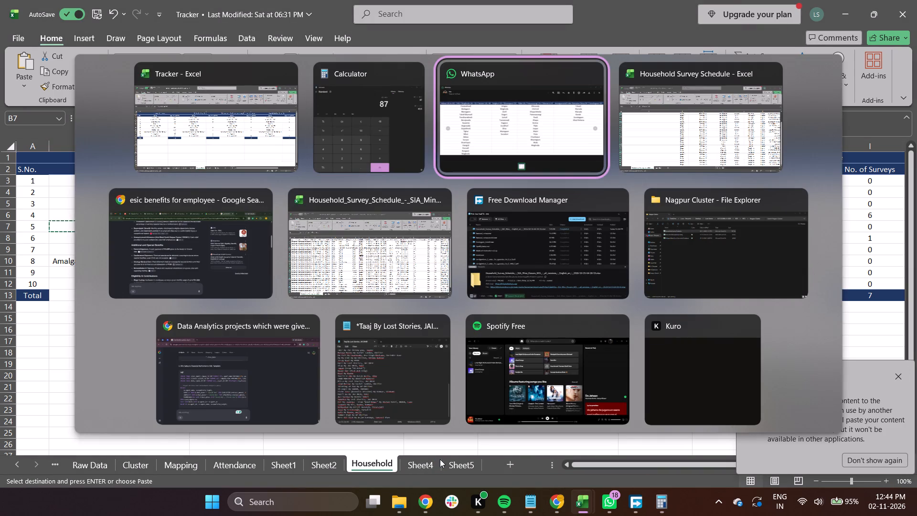
{"action": "key", "text": "alt+Tab"}
{"action": "scroll", "coordinate": [479, 306], "scroll_direction": "up", "scroll_amount": 7}
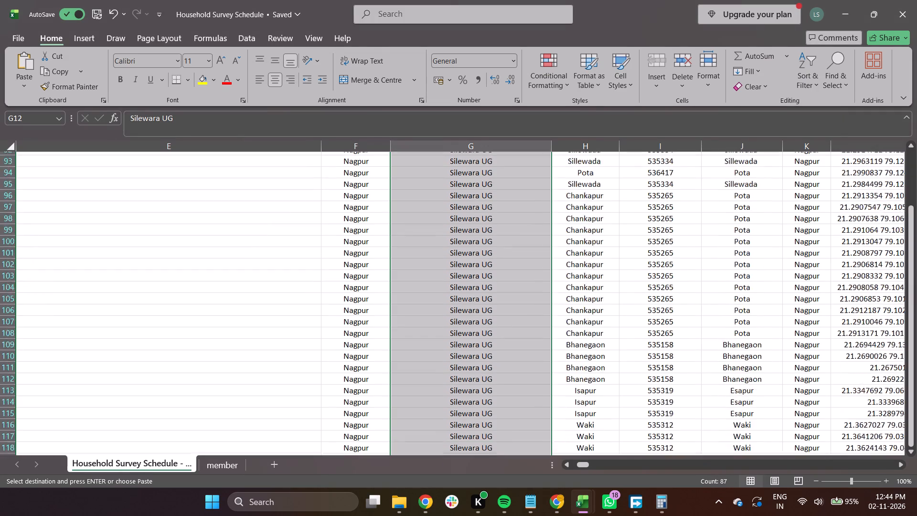
{"action": "left_click", "coordinate": [438, 299]}
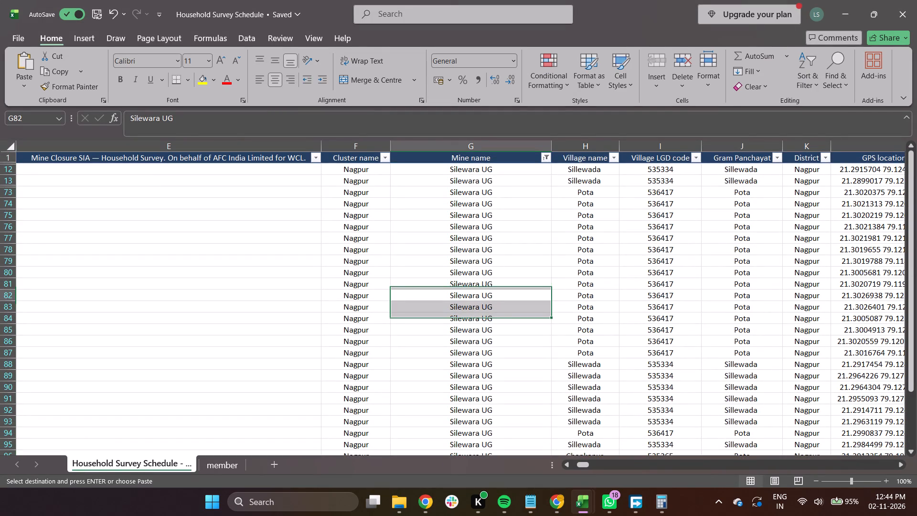
{"action": "left_click", "coordinate": [498, 181]}
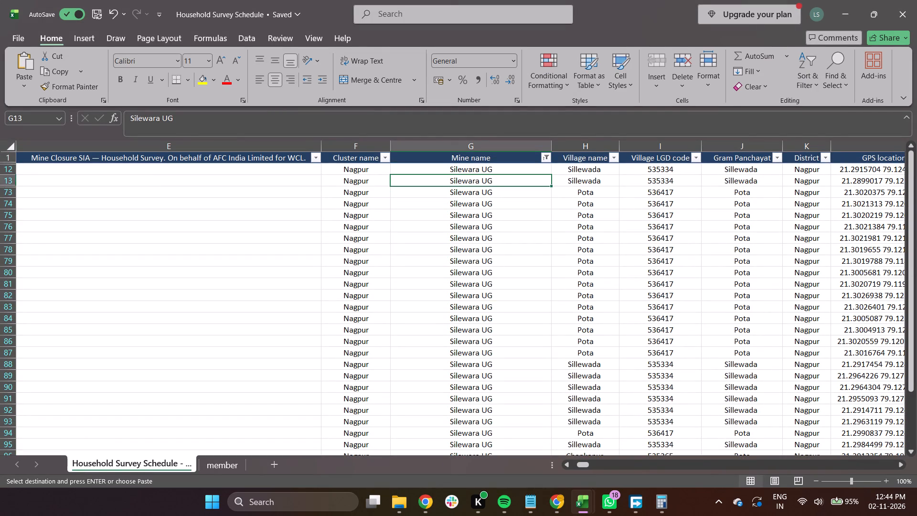
{"action": "key", "text": "ctrl+v"}
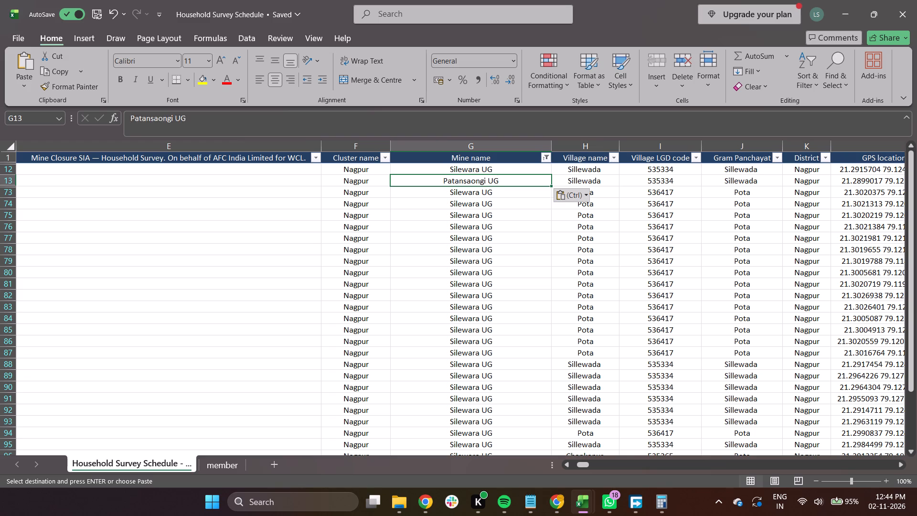
{"action": "key", "text": "Down"}
{"action": "key", "text": "Down"}
{"action": "key", "text": "ctrl+v"}
Paste Patansaongi UG into every second visible Mine name cell: G76, G78 and G80.
{"action": "key", "text": "Down"}
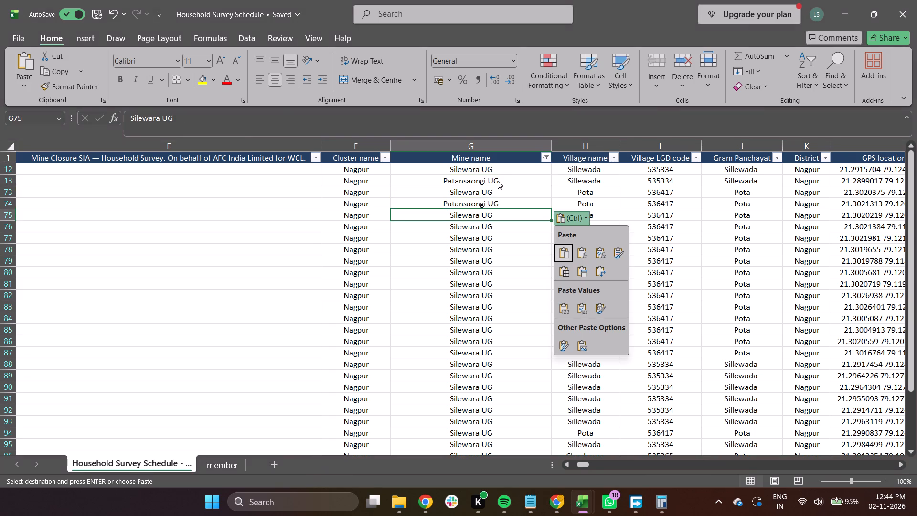
{"action": "left_click", "coordinate": [491, 224]}
{"action": "key", "text": "Down"}
{"action": "key", "text": "ctrl+v"}
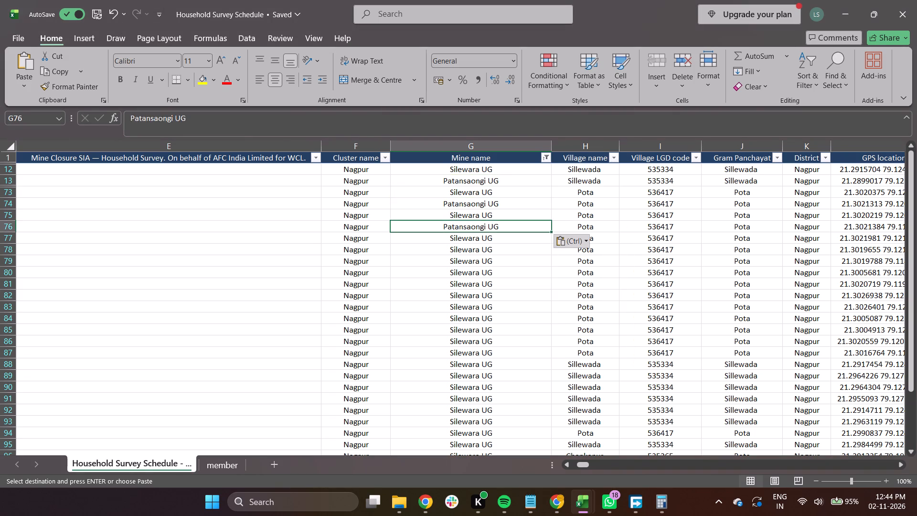
{"action": "key", "text": "Down"}
{"action": "key", "text": "Down"}
{"action": "key", "text": "ctrl+v"}
{"action": "key", "text": "Down"}
{"action": "key", "text": "Down"}
{"action": "key", "text": "ctrl+v"}
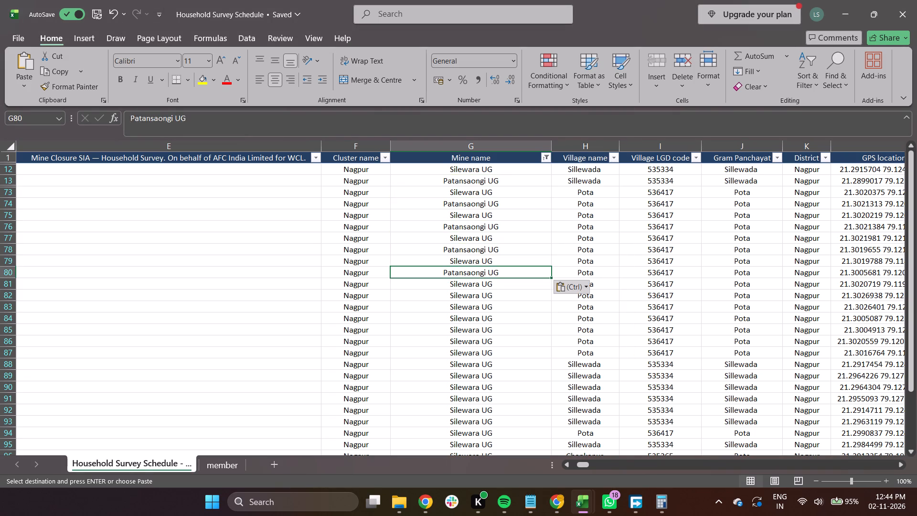
Paste Patansaongi UG over the mine name in cells G82, G84 and G86 for Pota village.
{"action": "key", "text": "Down"}
{"action": "key", "text": "Down"}
{"action": "key", "text": "ctrl+v"}
{"action": "key", "text": "Down"}
{"action": "key", "text": "Down"}
{"action": "key", "text": "ctrl+v"}
{"action": "key", "text": "Down"}
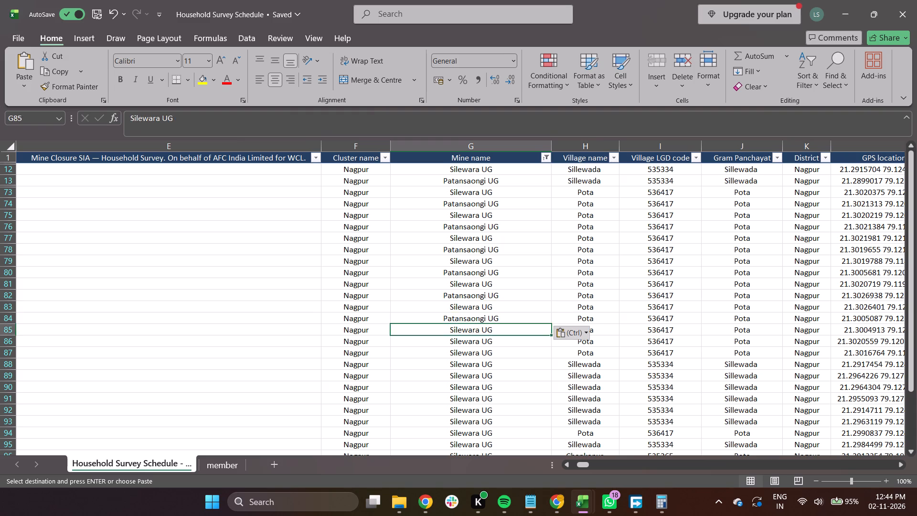
{"action": "key", "text": "Down"}
{"action": "key", "text": "ctrl+v"}
Paste Patansaongi UG over the mine name in cells G88, G90, G92 and G94.
{"action": "key", "text": "Down"}
{"action": "key", "text": "Down"}
{"action": "key", "text": "ctrl+v"}
{"action": "key", "text": "Down"}
{"action": "key", "text": "Down"}
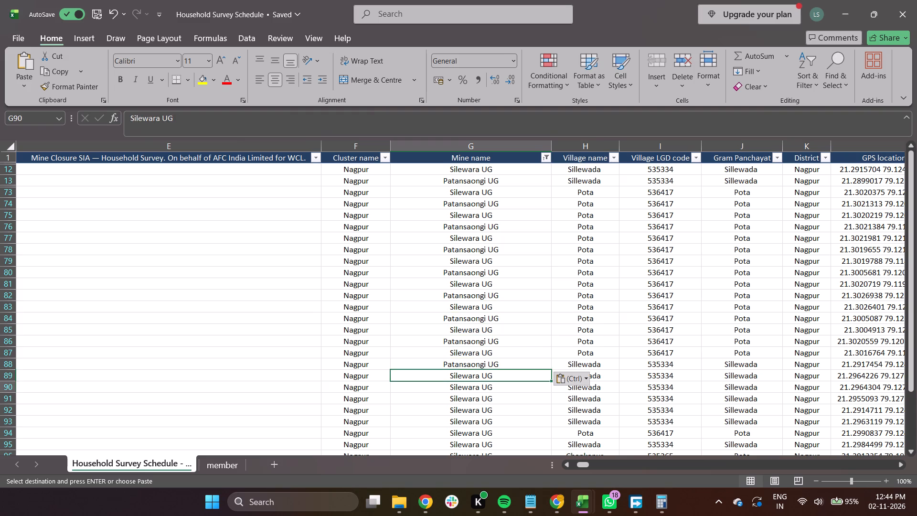
{"action": "key", "text": "ctrl+v"}
{"action": "key", "text": "Down"}
{"action": "key", "text": "Down"}
{"action": "key", "text": "ctrl+v"}
{"action": "key", "text": "Down"}
{"action": "key", "text": "Down"}
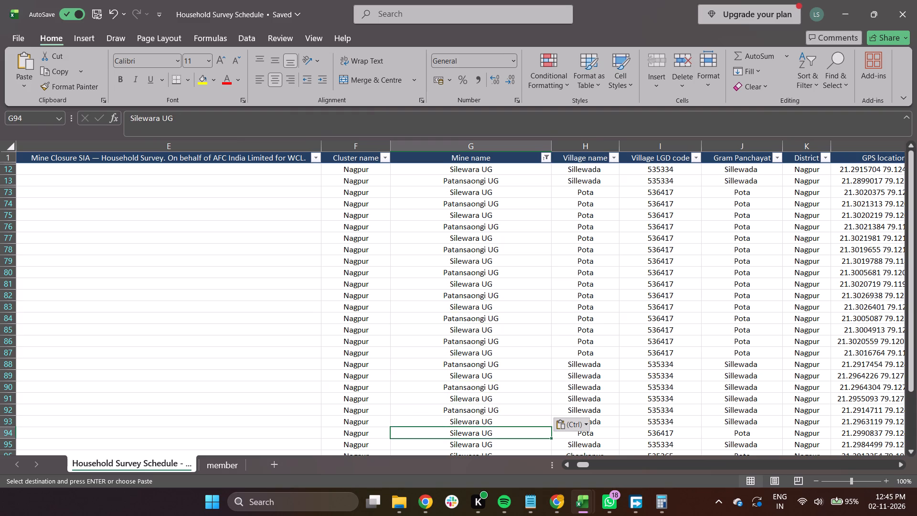
{"action": "key", "text": "ctrl+v"}
Paste Patansaongi UG over the mine name in the Chankapur cells G96, G98, G100 and G102.
{"action": "key", "text": "Down"}
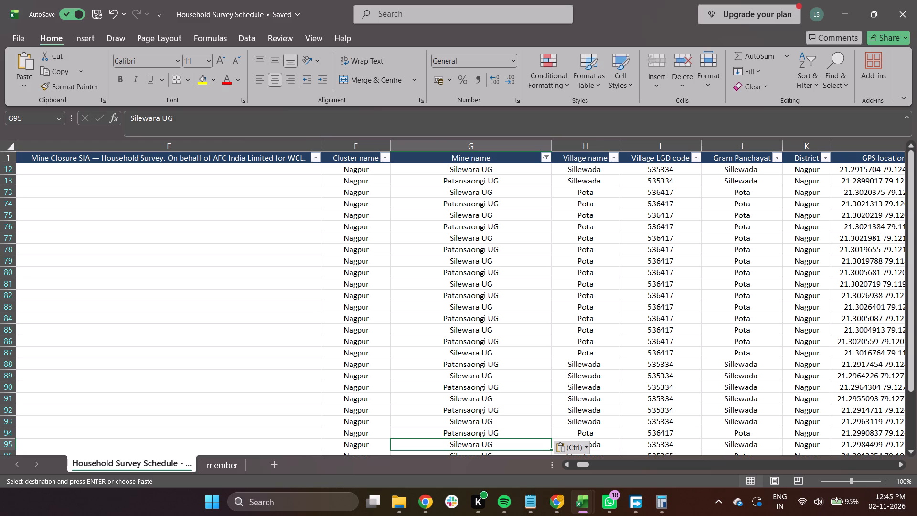
{"action": "key", "text": "Down"}
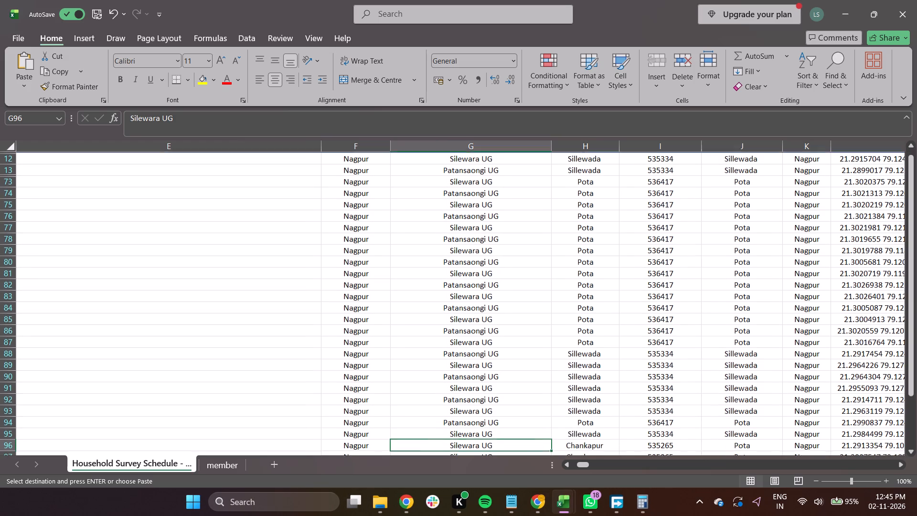
{"action": "key", "text": "ctrl+v"}
{"action": "key", "text": "Down"}
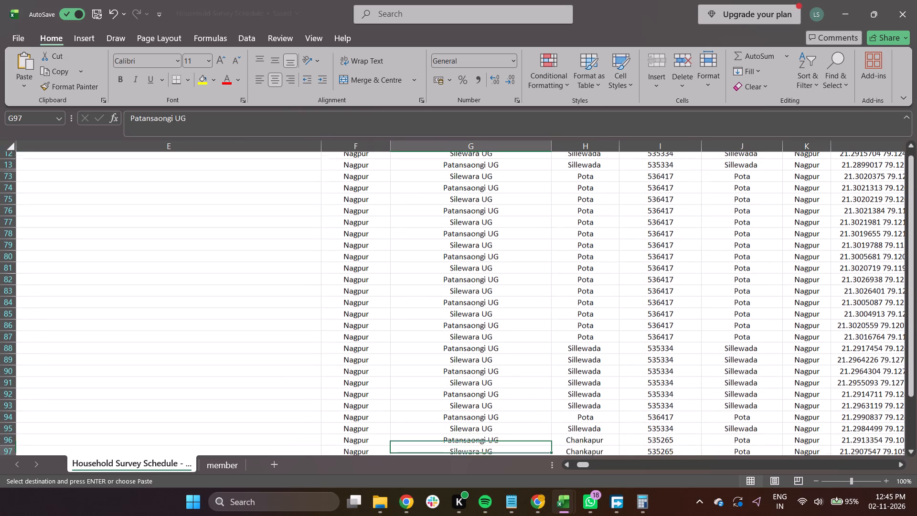
{"action": "key", "text": "Down"}
{"action": "key", "text": "ctrl+v"}
{"action": "key", "text": "Down"}
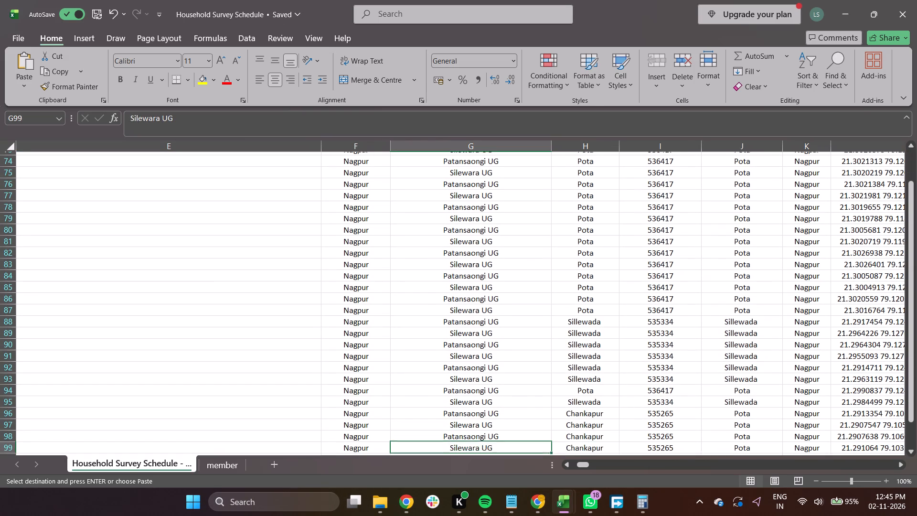
{"action": "key", "text": "Down"}
{"action": "key", "text": "ctrl+v"}
{"action": "key", "text": "Down"}
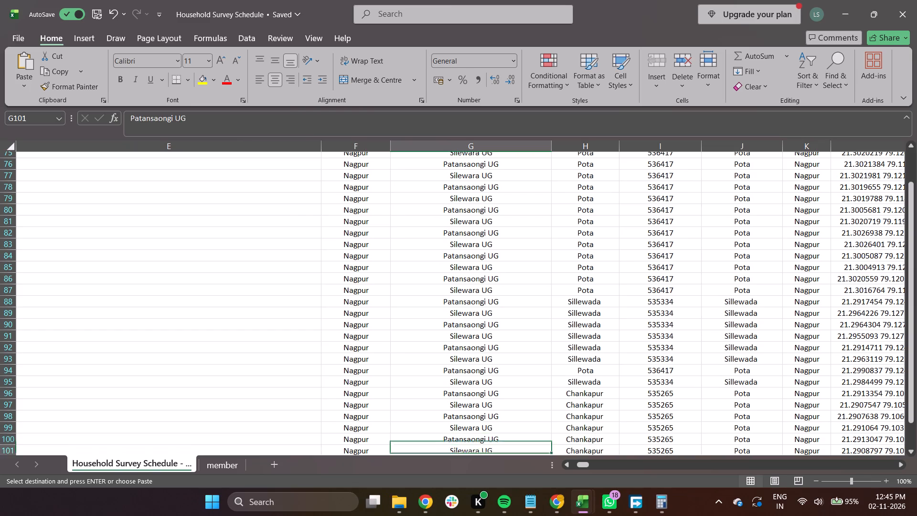
{"action": "key", "text": "Down"}
{"action": "key", "text": "ctrl+v"}
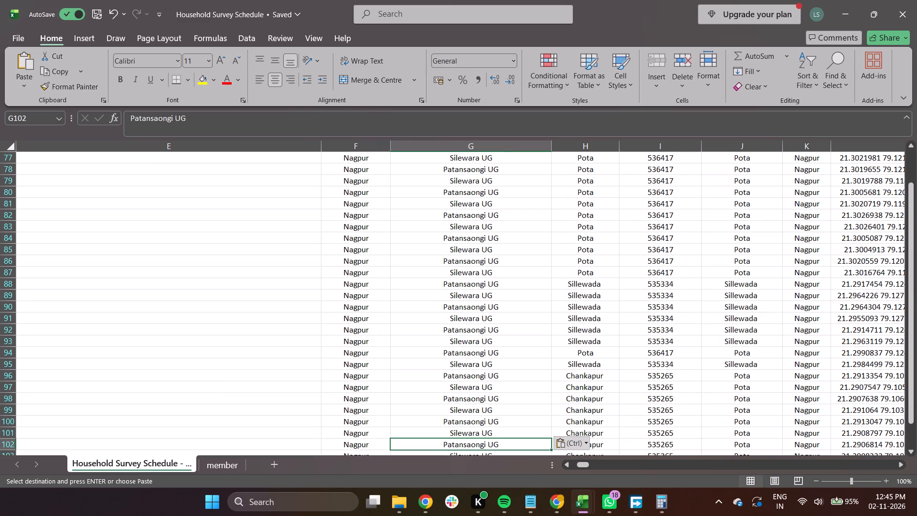
Paste Patansaongi UG over the mine name in the Chankapur cells G104, G106 and G108.
{"action": "key", "text": "Down"}
{"action": "key", "text": "Down"}
{"action": "key", "text": "ctrl+v"}
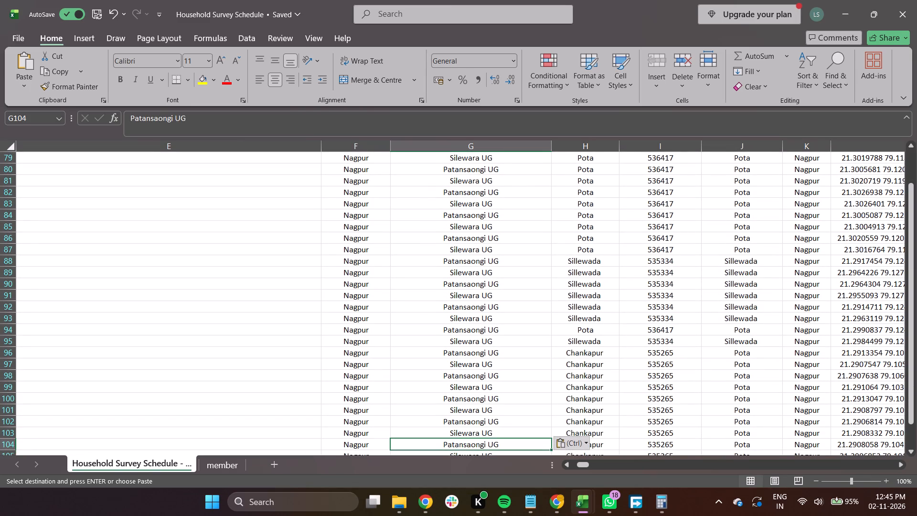
{"action": "key", "text": "Down"}
{"action": "key", "text": "Down"}
{"action": "key", "text": "ctrl+v"}
{"action": "key", "text": "Down"}
{"action": "key", "text": "Down"}
{"action": "key", "text": "ctrl+v"}
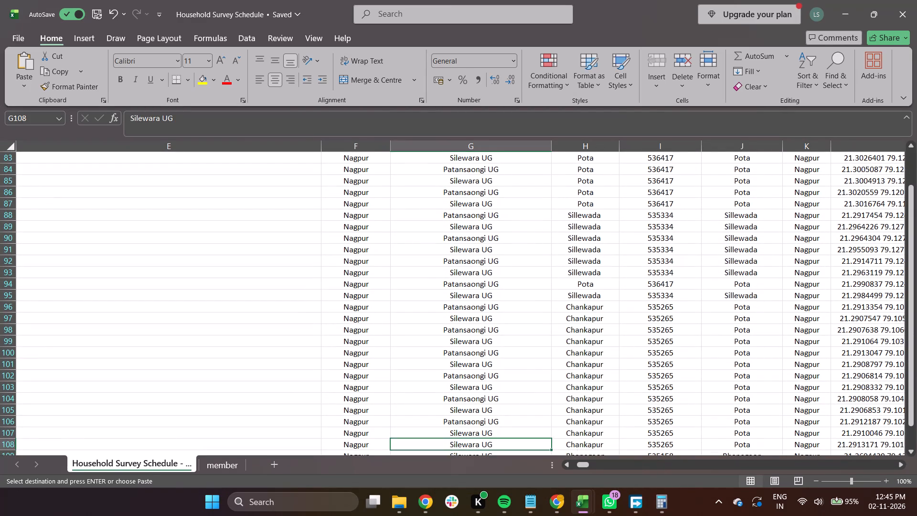
Paste Patansaongi UG over the mine name in cells G110 and G112 for Bhanegaon and G114 for Isapur.
{"action": "key", "text": "Down"}
{"action": "key", "text": "Down"}
{"action": "key", "text": "ctrl+v"}
{"action": "key", "text": "Down"}
{"action": "key", "text": "Down"}
{"action": "key", "text": "ctrl+v"}
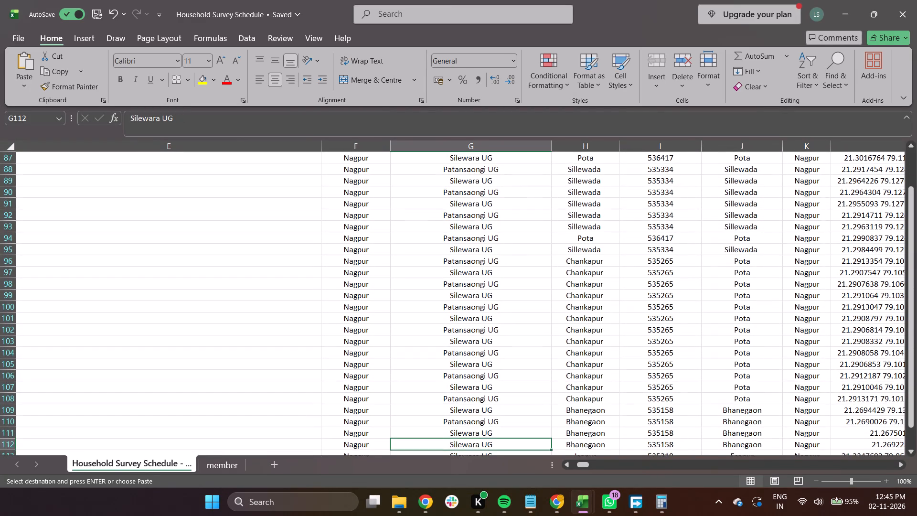
{"action": "key", "text": "Down"}
{"action": "key", "text": "Down"}
{"action": "key", "text": "Down"}
{"action": "key", "text": "Up"}
{"action": "key", "text": "ctrl+v"}
Paste Patansaongi UG over the mine name in the Waki cells G116, G118 and G120.
{"action": "key", "text": "Down"}
{"action": "key", "text": "Down"}
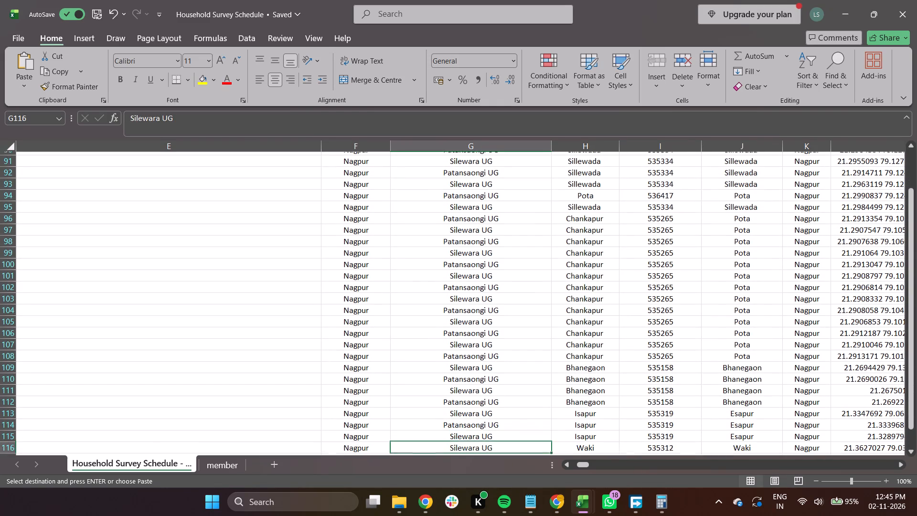
{"action": "key", "text": "ctrl+v"}
{"action": "key", "text": "Down"}
{"action": "key", "text": "Down"}
{"action": "key", "text": "ctrl+v"}
{"action": "key", "text": "Down"}
{"action": "key", "text": "Down"}
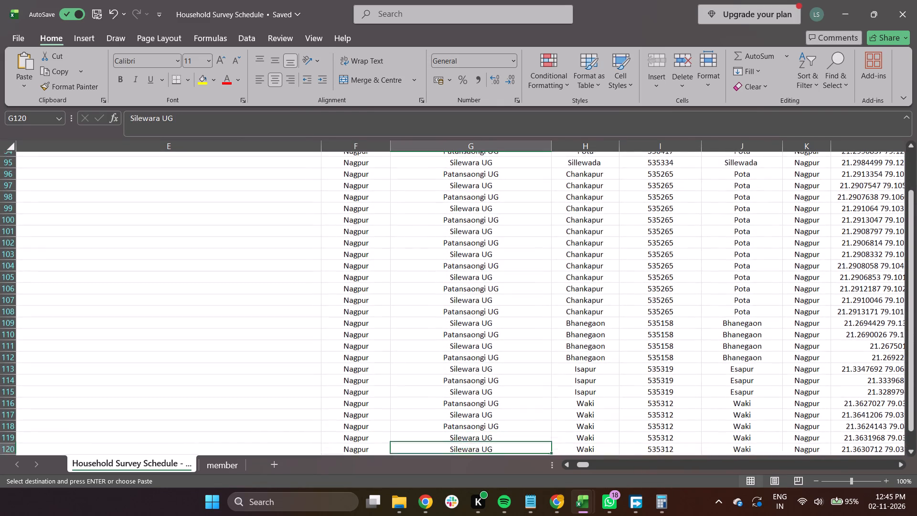
{"action": "key", "text": "ctrl+v"}
Look through the remaining Mine name entries in the rows below row 120.
{"action": "key", "text": "Down"}
{"action": "key", "text": "Down"}
{"action": "key", "text": "Down"}
{"action": "key", "text": "Down"}
{"action": "key", "text": "Down"}
{"action": "key", "text": "Down"}
{"action": "key", "text": "Down"}
{"action": "key", "text": "Down"}
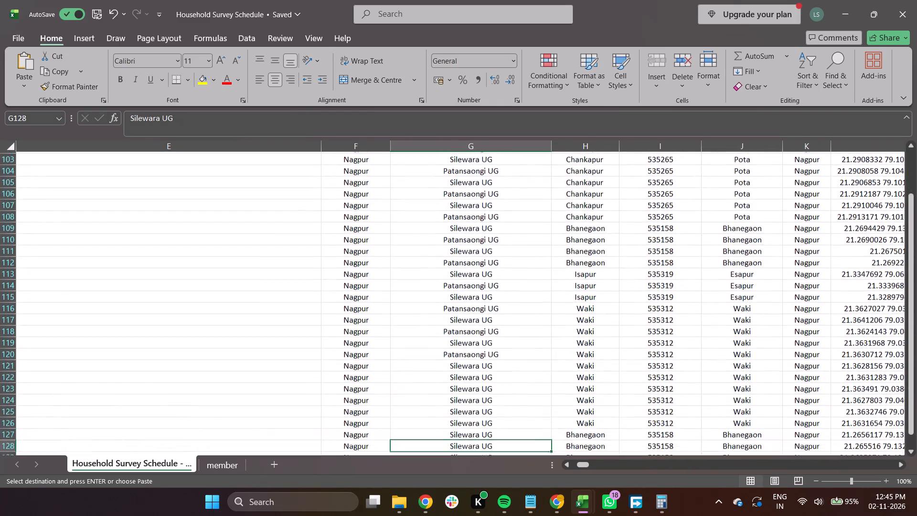
{"action": "key", "text": "Down"}
{"action": "key", "text": "Down"}
{"action": "key", "text": "Down"}
{"action": "key", "text": "Down"}
{"action": "key", "text": "Down"}
{"action": "key", "text": "Down"}
{"action": "key", "text": "Down"}
{"action": "key", "text": "Down"}
{"action": "key", "text": "Down"}
{"action": "key", "text": "Down"}
{"action": "key", "text": "Down"}
{"action": "key", "text": "Down"}
{"action": "key", "text": "Down"}
{"action": "key", "text": "Down"}
{"action": "key", "text": "Up"}
{"action": "key", "text": "Up"}
{"action": "key", "text": "Up"}
{"action": "key", "text": "Up"}
{"action": "key", "text": "Up"}
{"action": "key", "text": "Up"}
{"action": "key", "text": "Up"}
{"action": "key", "text": "Up"}
{"action": "key", "text": "Up"}
{"action": "key", "text": "Up"}
{"action": "key", "text": "Up"}
{"action": "key", "text": "Up"}
{"action": "key", "text": "Up"}
{"action": "key", "text": "Up"}
{"action": "key", "text": "Up"}
{"action": "key", "text": "Up"}
{"action": "key", "text": "Up"}
{"action": "key", "text": "Up"}
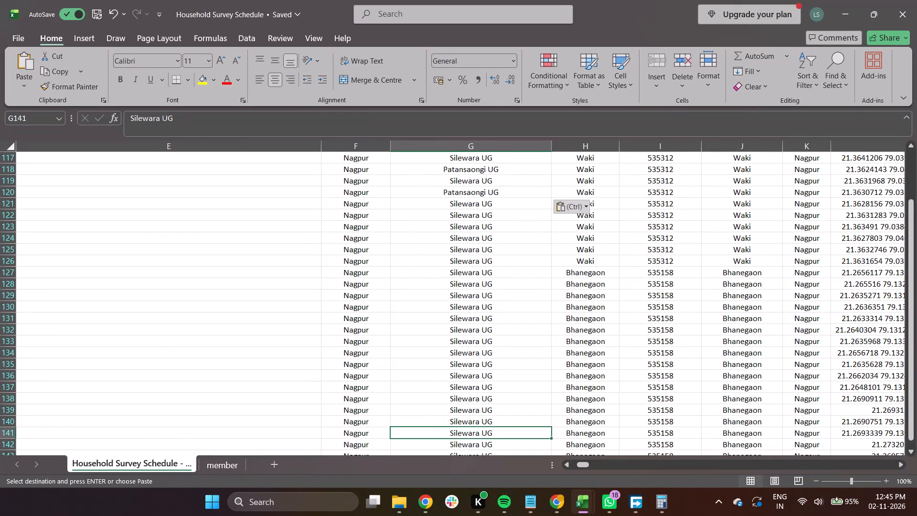
Paste Patansaongi UG over the mine name in the Waki cells G122, G124 and G126.
{"action": "key", "text": "Up"}
{"action": "key", "text": "Up"}
{"action": "key", "text": "ctrl+v"}
{"action": "key", "text": "Down"}
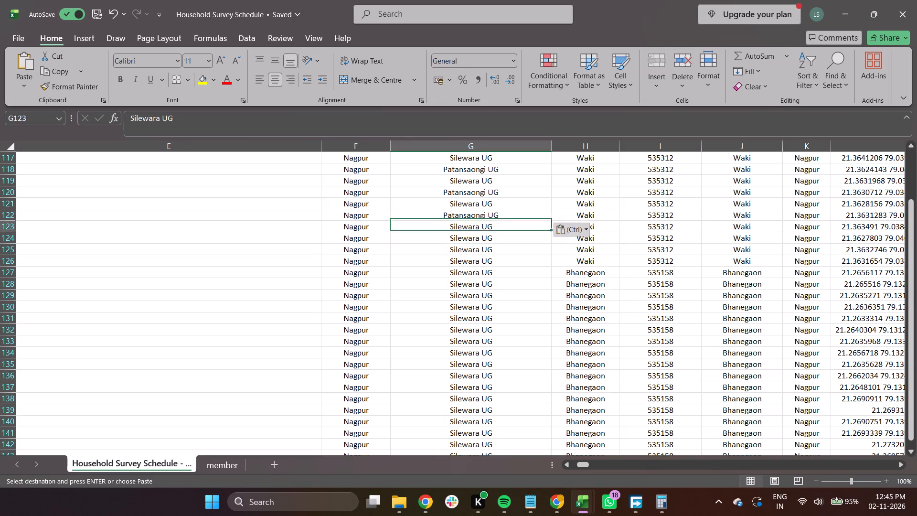
{"action": "key", "text": "Down"}
{"action": "key", "text": "ctrl+v"}
{"action": "key", "text": "Down"}
{"action": "key", "text": "Down"}
{"action": "key", "text": "ctrl+v"}
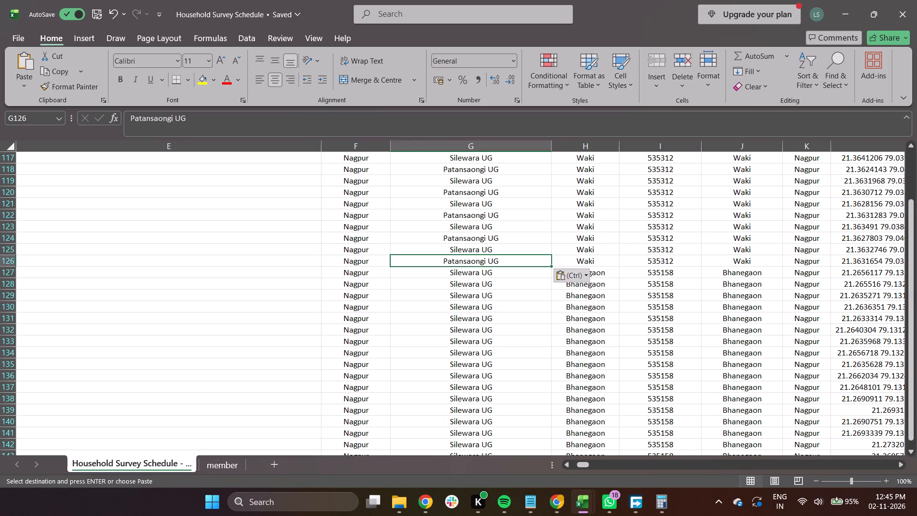
Paste Patansaongi UG over the mine name in the Bhanegaon cells G128, G130 and G132.
{"action": "key", "text": "Down"}
{"action": "key", "text": "Down"}
{"action": "key", "text": "ctrl+v"}
{"action": "key", "text": "Down"}
{"action": "key", "text": "Down"}
{"action": "key", "text": "ctrl+v"}
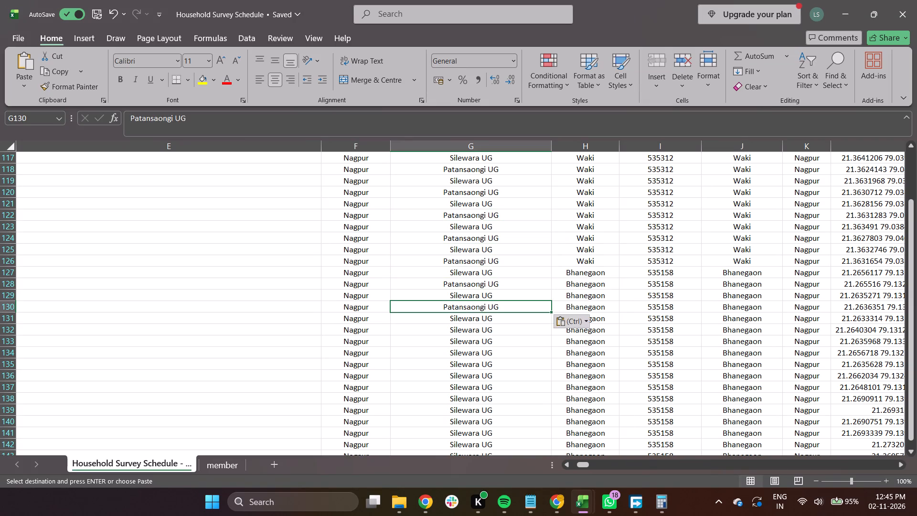
{"action": "key", "text": "Down"}
{"action": "key", "text": "Down"}
{"action": "key", "text": "Down"}
{"action": "left_click", "coordinate": [475, 320]}
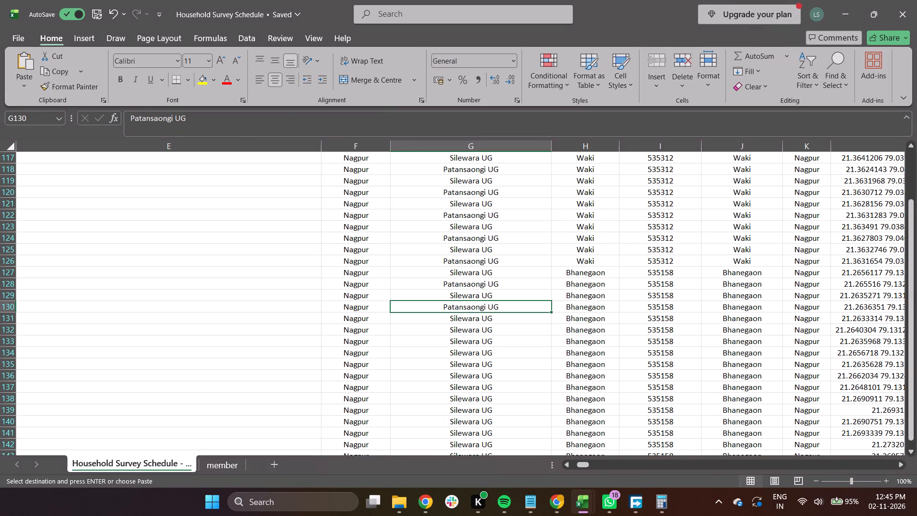
{"action": "left_click", "coordinate": [475, 320]}
{"action": "key", "text": "Down"}
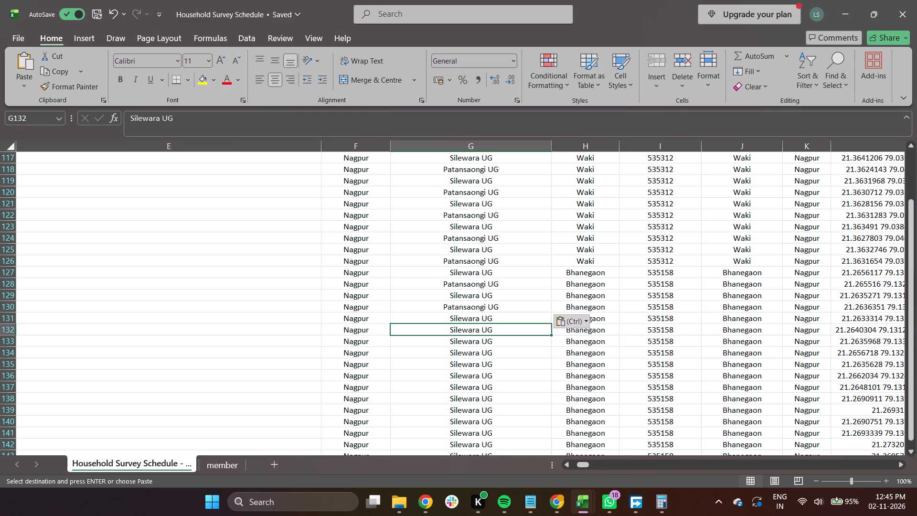
{"action": "key", "text": "ctrl+v"}
Paste Patansaongi UG over the mine name in the Bhanegaon cells G134, G136 and G138.
{"action": "key", "text": "Down"}
{"action": "key", "text": "Down"}
{"action": "key", "text": "ctrl+v"}
{"action": "key", "text": "Down"}
{"action": "key", "text": "Down"}
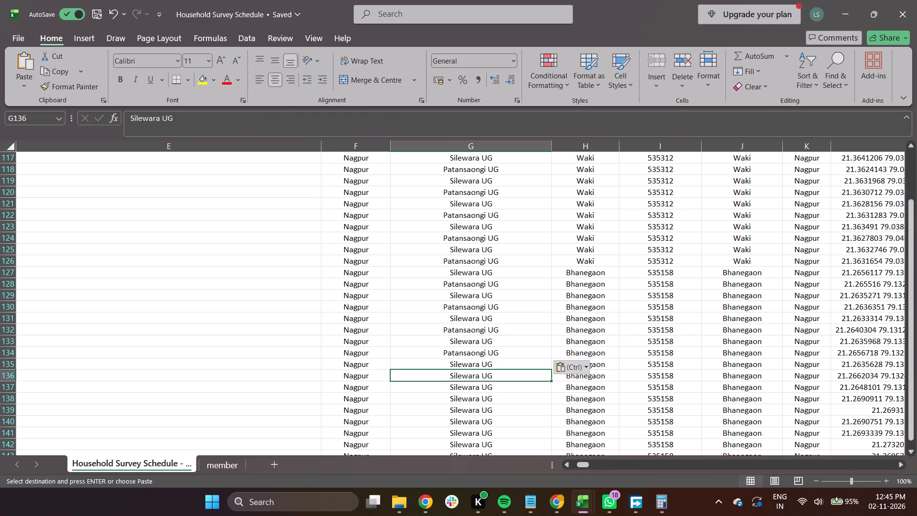
{"action": "key", "text": "ctrl+v"}
{"action": "key", "text": "Down"}
{"action": "key", "text": "Down"}
{"action": "key", "text": "ctrl+v"}
Paste Patansaongi UG over the mine name in the Bhanegaon cells G140, G142 and G144.
{"action": "key", "text": "Down"}
{"action": "key", "text": "Down"}
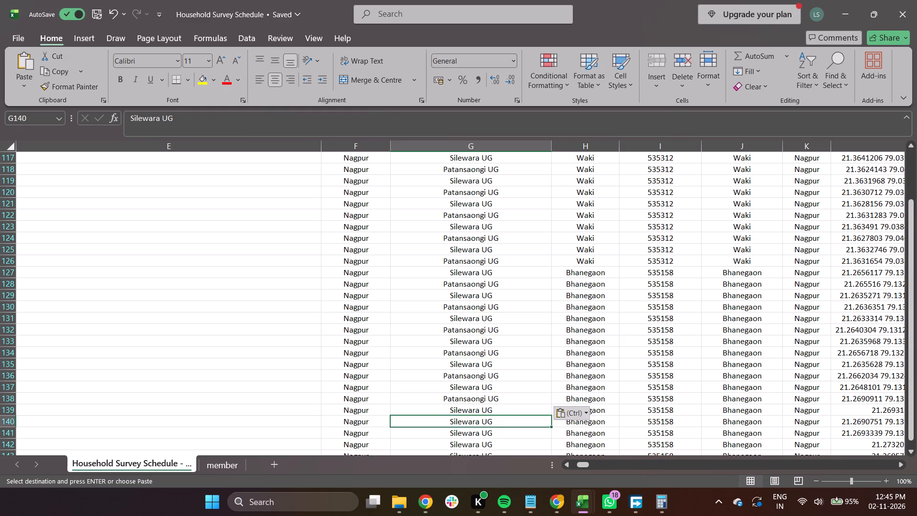
{"action": "key", "text": "ctrl+v"}
{"action": "key", "text": "Down"}
{"action": "key", "text": "Down"}
{"action": "key", "text": "Down"}
{"action": "key", "text": "Up"}
{"action": "key", "text": "ctrl+v"}
{"action": "key", "text": "Down"}
{"action": "key", "text": "Down"}
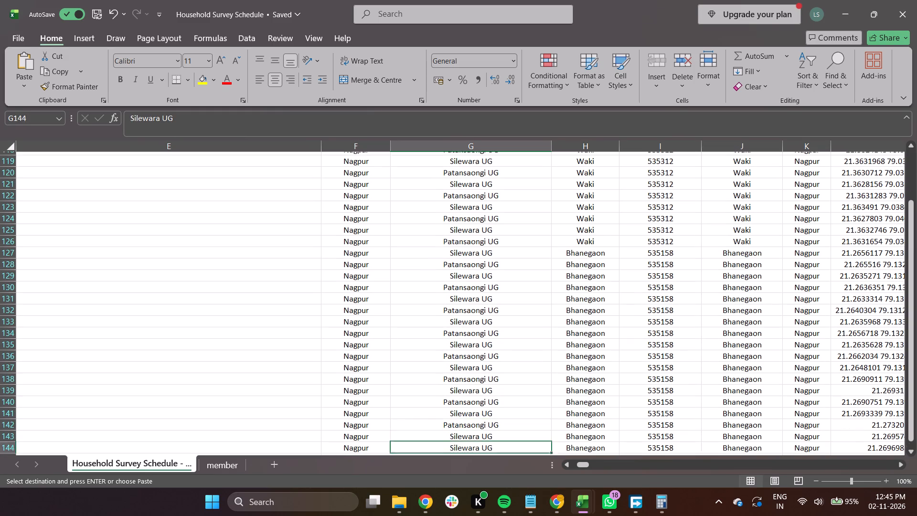
{"action": "key", "text": "Down"}
{"action": "key", "text": "Up"}
{"action": "key", "text": "ctrl+v"}
Look through the remaining Mine name entries below row 144, down to the end of the filtered list.
{"action": "key", "text": "Down"}
{"action": "key", "text": "Down"}
{"action": "key", "text": "Down"}
{"action": "key", "text": "Down"}
{"action": "key", "text": "Down"}
{"action": "key", "text": "Down"}
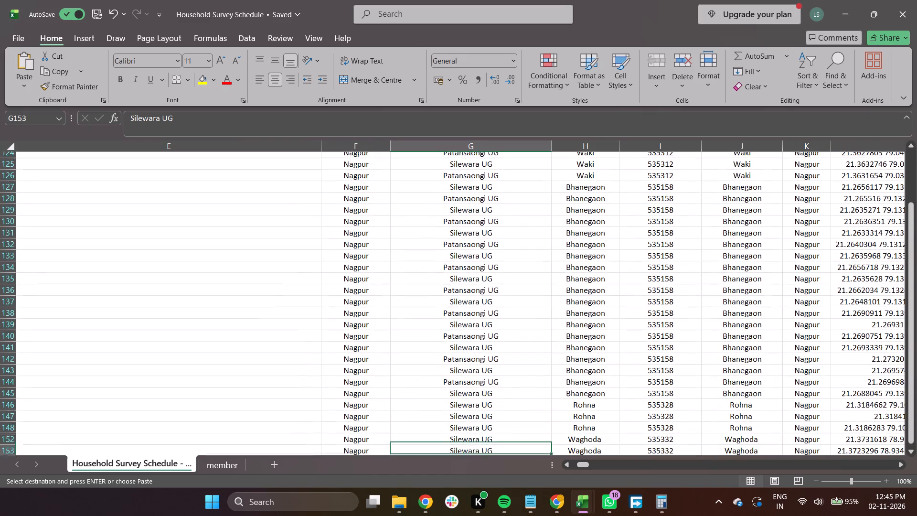
{"action": "key", "text": "Down"}
{"action": "key", "text": "Down"}
{"action": "key", "text": "Down"}
{"action": "key", "text": "Down"}
{"action": "key", "text": "Down"}
{"action": "key", "text": "Down"}
{"action": "key", "text": "Down"}
{"action": "key", "text": "Down"}
{"action": "key", "text": "Down"}
{"action": "key", "text": "Down"}
{"action": "key", "text": "Down"}
{"action": "key", "text": "Down"}
{"action": "key", "text": "Down"}
{"action": "key", "text": "Down"}
{"action": "key", "text": "Down"}
{"action": "key", "text": "Down"}
{"action": "key", "text": "Down"}
{"action": "key", "text": "Up"}
{"action": "key", "text": "Up"}
{"action": "key", "text": "Up"}
{"action": "key", "text": "Up"}
{"action": "key", "text": "Up"}
{"action": "key", "text": "Up"}
{"action": "key", "text": "Up"}
{"action": "key", "text": "Up"}
{"action": "key", "text": "Up"}
{"action": "key", "text": "Up"}
{"action": "key", "text": "Up"}
{"action": "key", "text": "Up"}
{"action": "key", "text": "Up"}
{"action": "key", "text": "Up"}
{"action": "key", "text": "Up"}
{"action": "key", "text": "Up"}
{"action": "key", "text": "Up"}
{"action": "key", "text": "Up"}
{"action": "key", "text": "Up"}
{"action": "key", "text": "Up"}
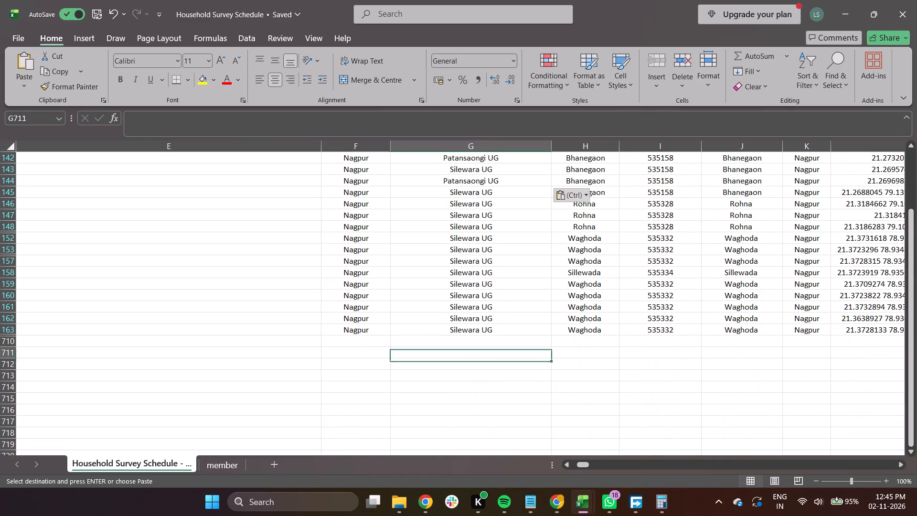
Paste Patansaongi UG over the mine name in the Rohna cells G146 and G148.
{"action": "key", "text": "ctrl+v"}
{"action": "key", "text": "Down"}
{"action": "key", "text": "Down"}
{"action": "key", "text": "ctrl+v"}
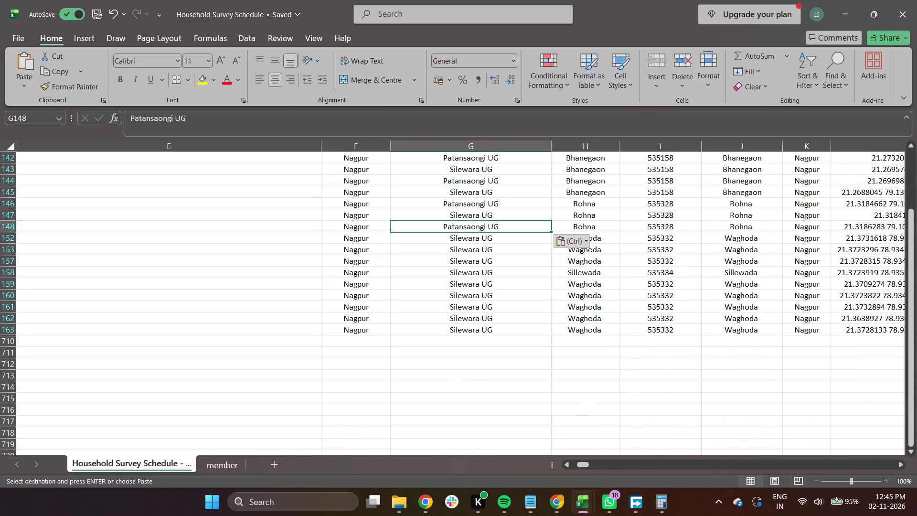
Paste Patansaongi UG over the mine name in the Waghoda and Sillewada cells G153, G158, G160 and G162.
{"action": "key", "text": "Down"}
{"action": "key", "text": "Down"}
{"action": "key", "text": "ctrl+v"}
{"action": "key", "text": "Down"}
{"action": "key", "text": "Down"}
{"action": "key", "text": "ctrl+v"}
{"action": "key", "text": "Down"}
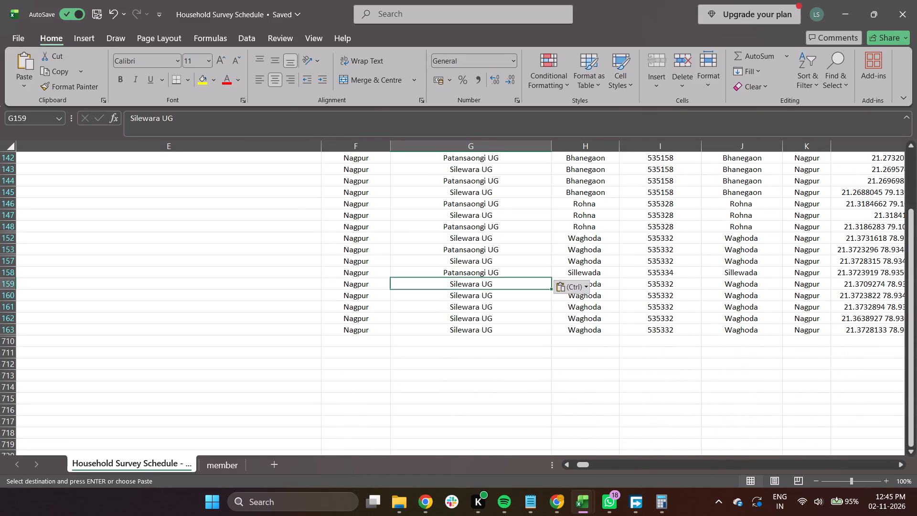
{"action": "key", "text": "Down"}
{"action": "key", "text": "ctrl+v"}
{"action": "key", "text": "Down"}
{"action": "key", "text": "Down"}
{"action": "key", "text": "ctrl+v"}
Filter the Mine name column to show only Patansaongi UG records, searching the filter values for "pata".
{"action": "key", "text": "Down"}
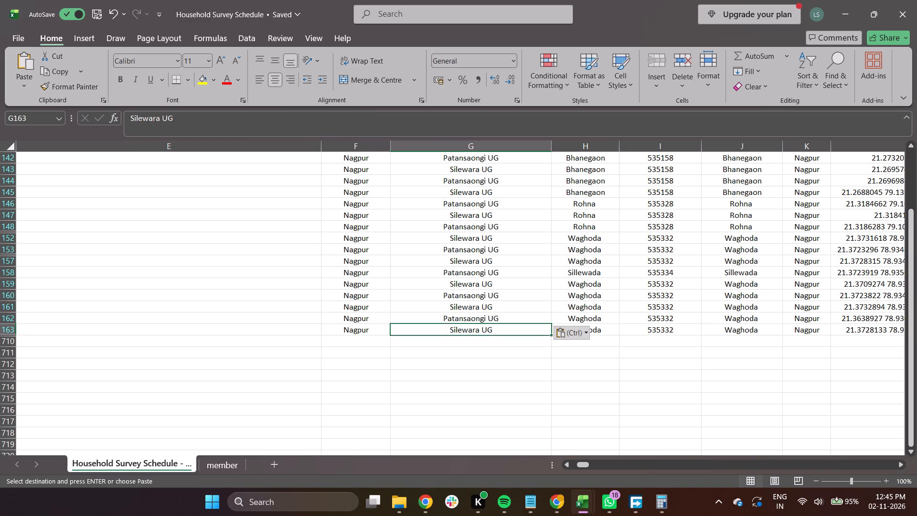
{"action": "key", "text": "Down"}
{"action": "key", "text": "Up"}
{"action": "key", "text": "Up"}
{"action": "key", "text": "Up"}
{"action": "key", "text": "Up"}
{"action": "key", "text": "Up"}
{"action": "key", "text": "Up"}
{"action": "key", "text": "Up"}
{"action": "key", "text": "Up"}
{"action": "key", "text": "Up"}
{"action": "key", "text": "Up"}
{"action": "key", "text": "Up"}
{"action": "key", "text": "Up"}
{"action": "key", "text": "Up"}
{"action": "key", "text": "Up"}
{"action": "key", "text": "Up"}
{"action": "key", "text": "Up"}
{"action": "key", "text": "Up"}
{"action": "key", "text": "Up"}
{"action": "key", "text": "Up"}
{"action": "key", "text": "Up"}
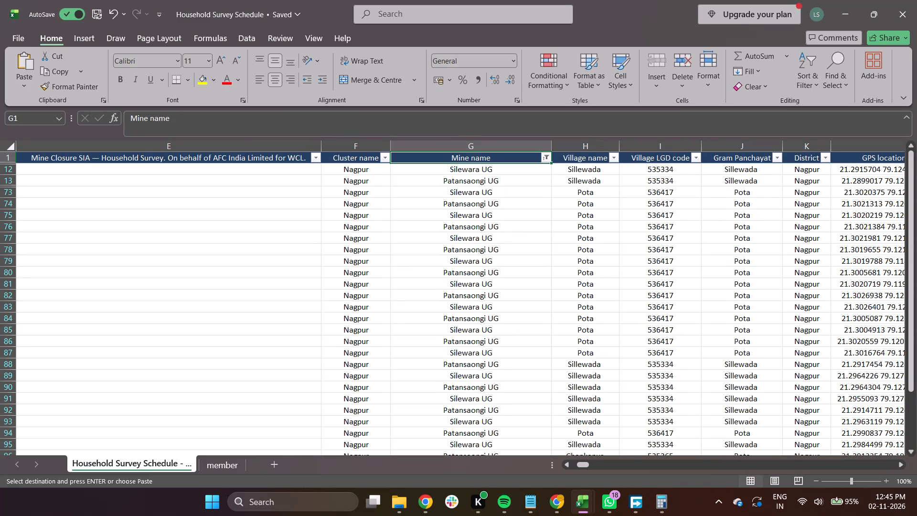
{"action": "left_click", "coordinate": [546, 161]}
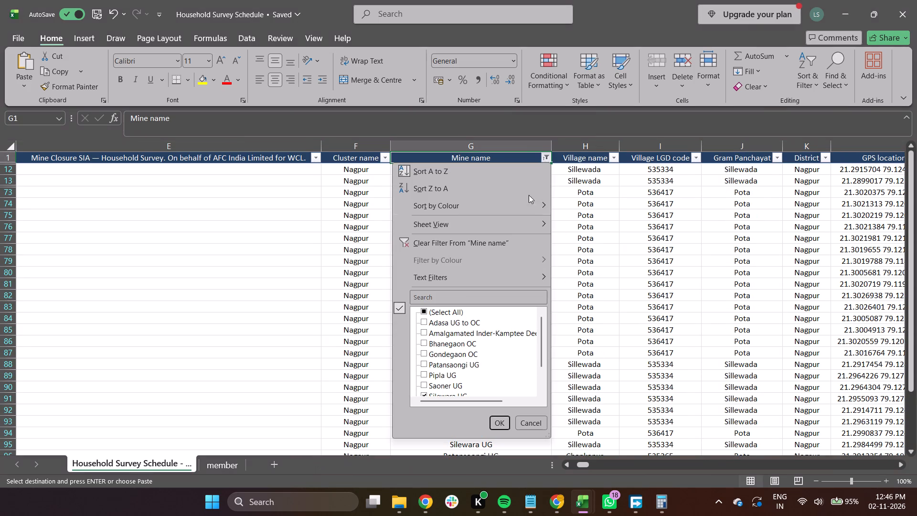
{"action": "left_click", "coordinate": [445, 297]}
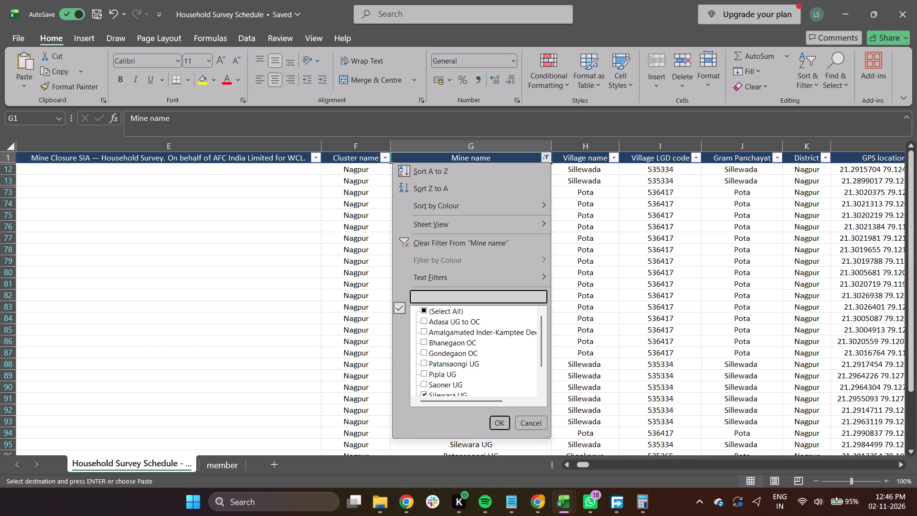
{"action": "type", "text": "pata"}
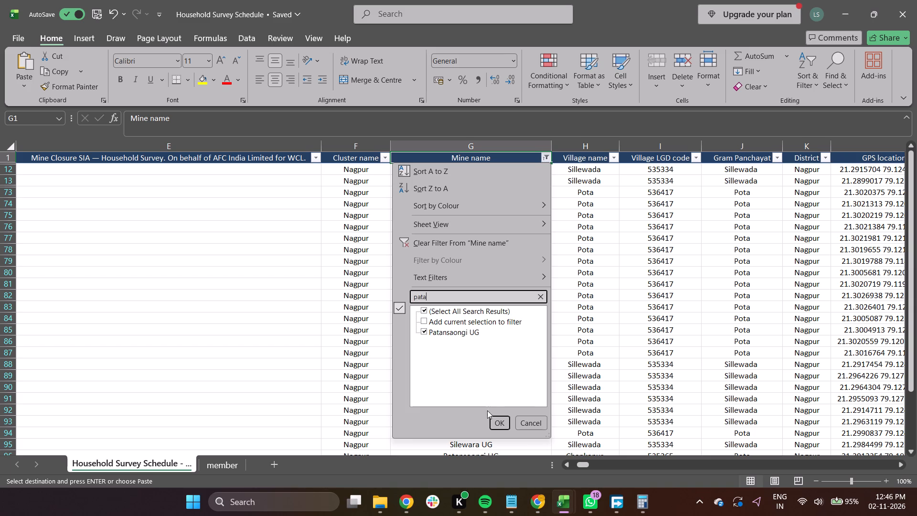
{"action": "left_click", "coordinate": [502, 427]}
Select all filtered Patansaongi UG cells in the Mine name column from G13 down to check their count.
{"action": "left_click", "coordinate": [478, 170]}
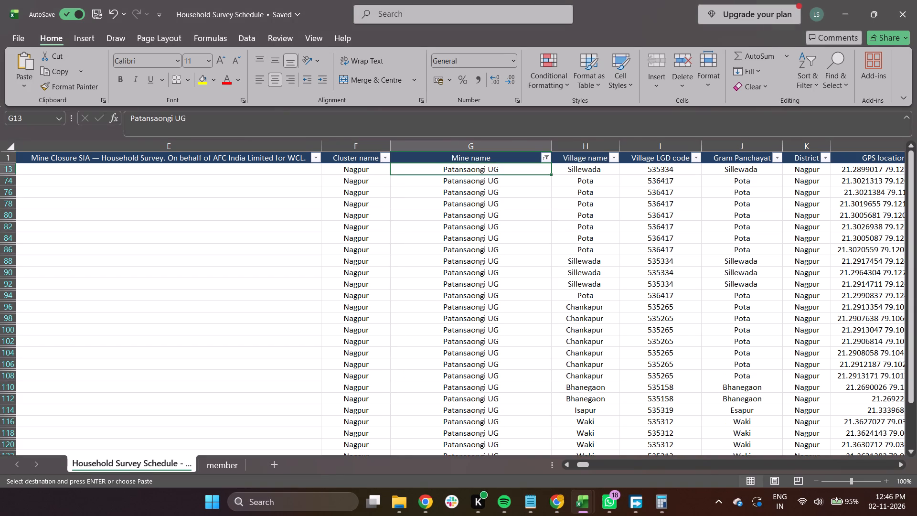
{"action": "key", "text": "ctrl+shift+Down"}
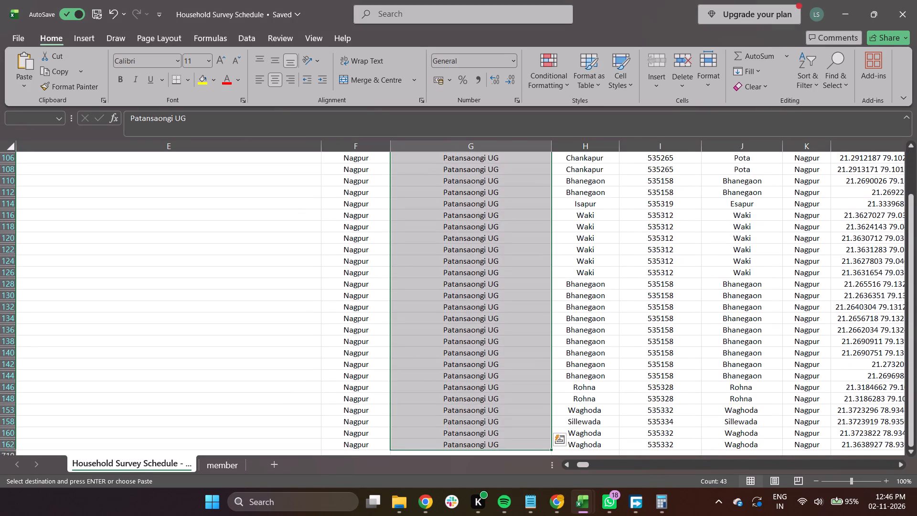
{"action": "key", "text": "Up"}
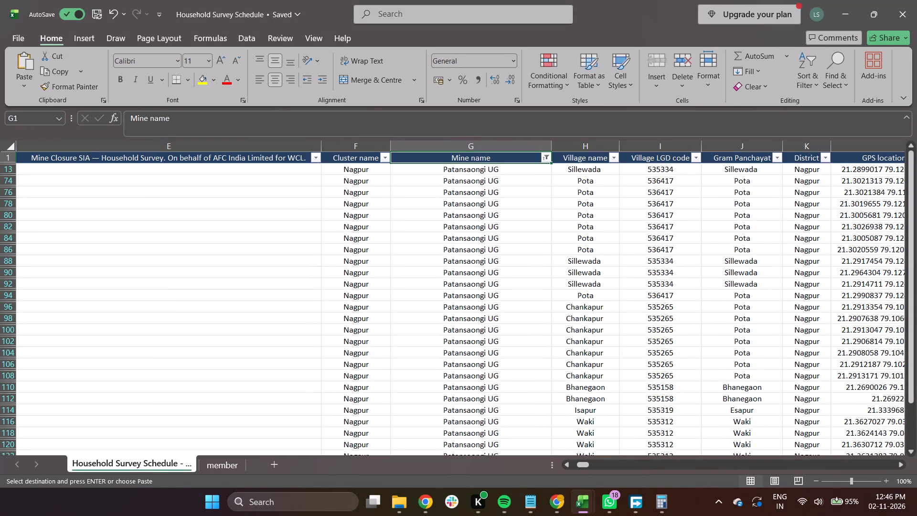
{"action": "left_click", "coordinate": [546, 160]}
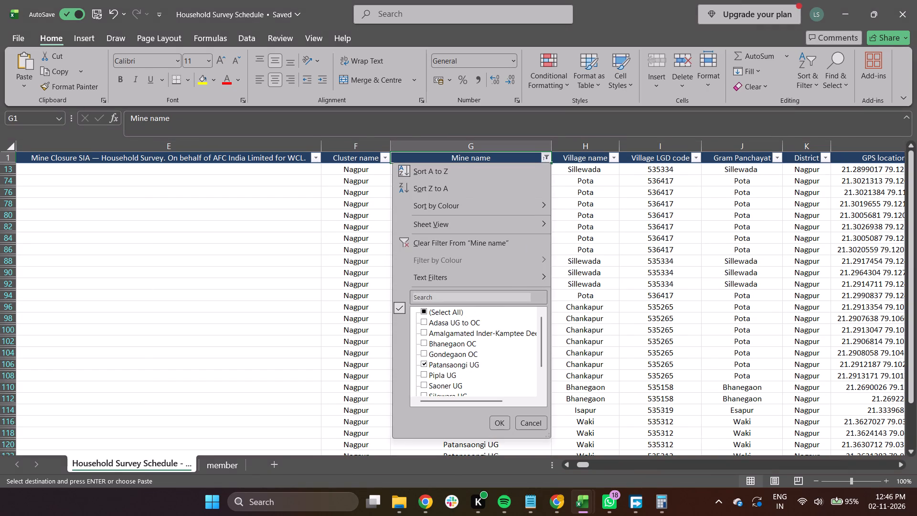
Switch to the Tracker workbook and set the Household Survey number of surveys for Patansaongi UG to 43.
{"action": "key", "text": "alt+Tab"}
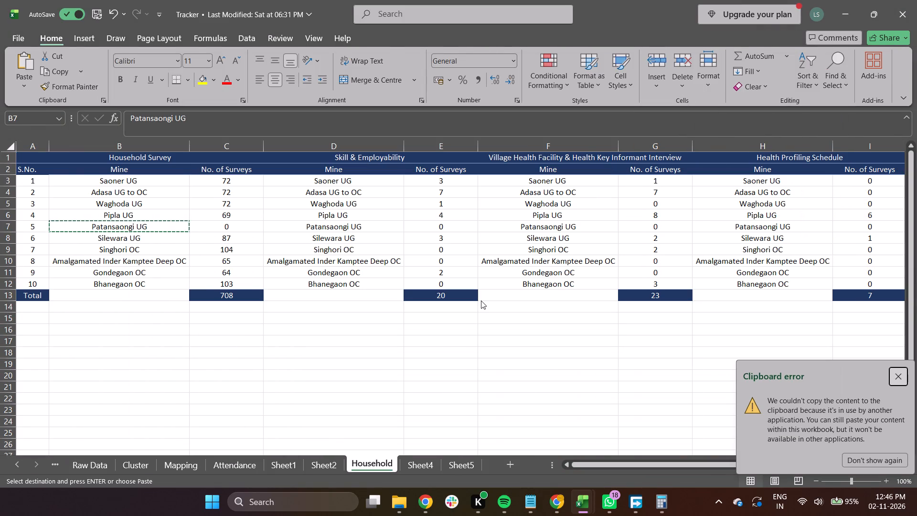
{"action": "key", "text": "Right"}
{"action": "key", "text": "Right"}
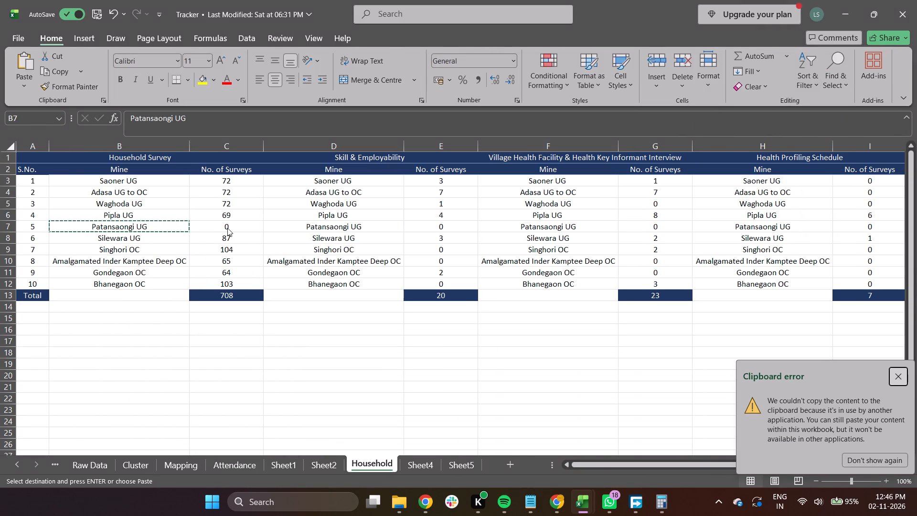
{"action": "left_click", "coordinate": [227, 228]}
{"action": "left_click", "coordinate": [227, 228]}
{"action": "type", "text": "43"}
{"action": "key", "text": "Tab"}
{"action": "key", "text": "Down"}
{"action": "key", "text": "Left"}
Switch back to the Household Survey Schedule workbook and filter the Mine name column to Silewara UG, searching for "Sile".
{"action": "key", "text": "alt+Tab"}
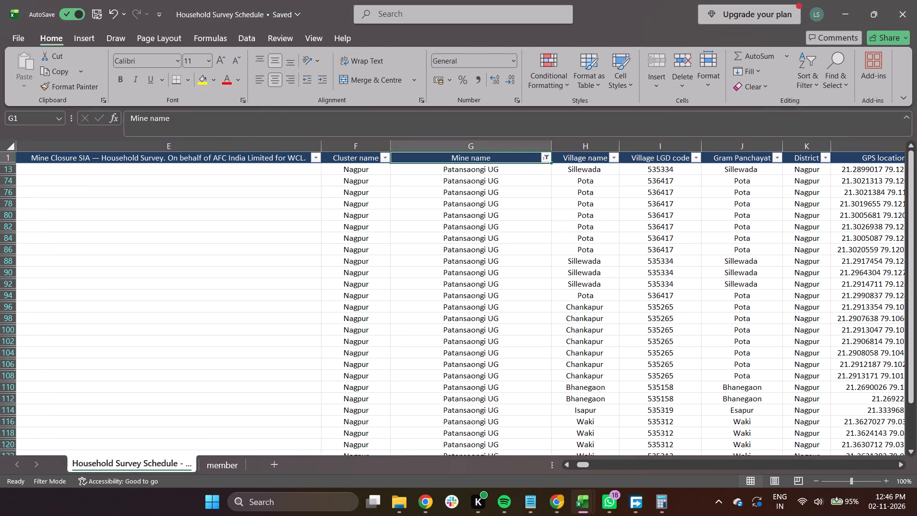
{"action": "left_click", "coordinate": [546, 160]}
{"action": "left_click", "coordinate": [462, 295]}
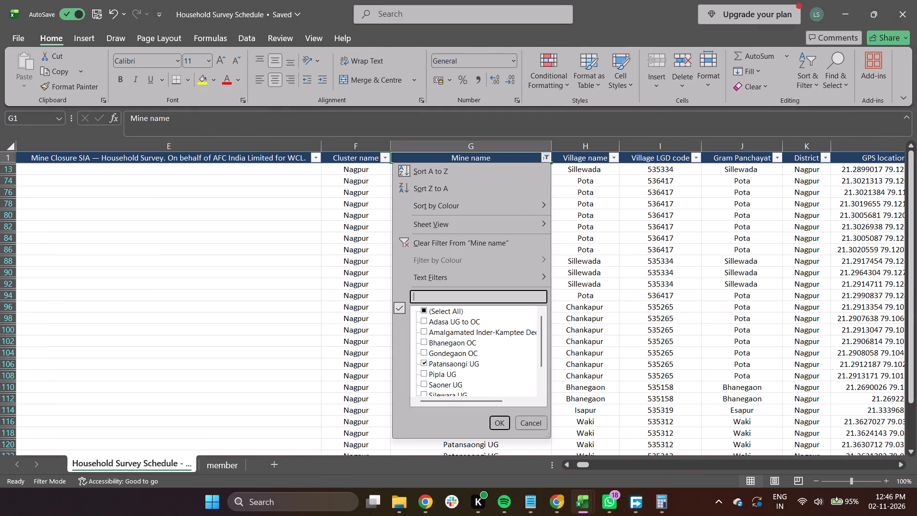
{"action": "type", "text": "Sile"}
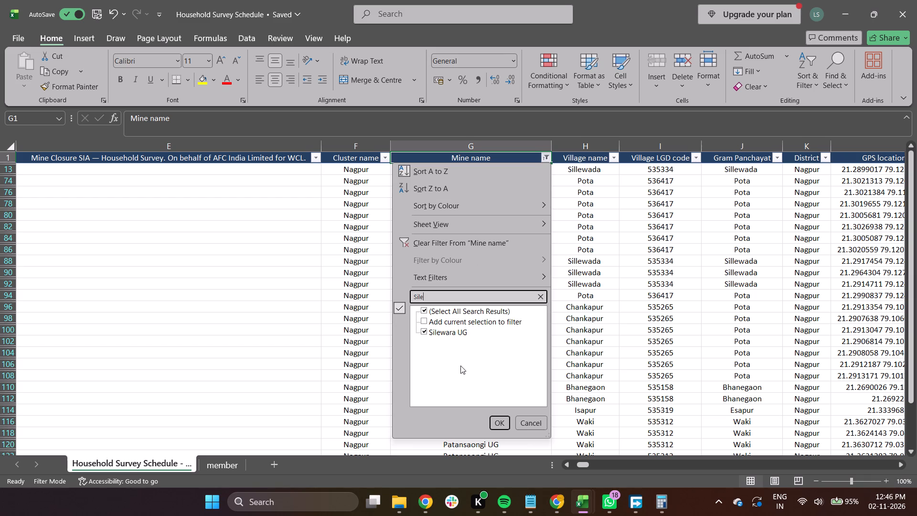
{"action": "left_click", "coordinate": [502, 426]}
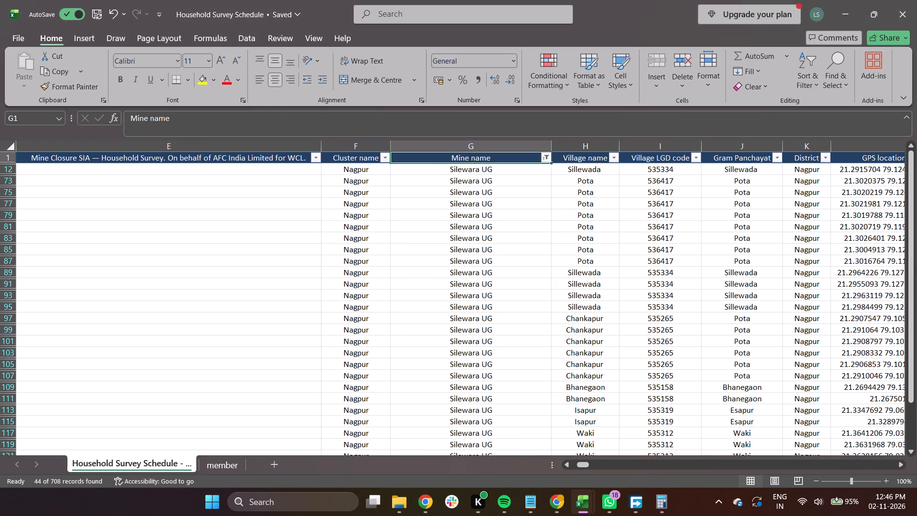
Select all filtered Silewara UG cells in the Mine name column from G12 down to check their count.
{"action": "left_click", "coordinate": [491, 165]}
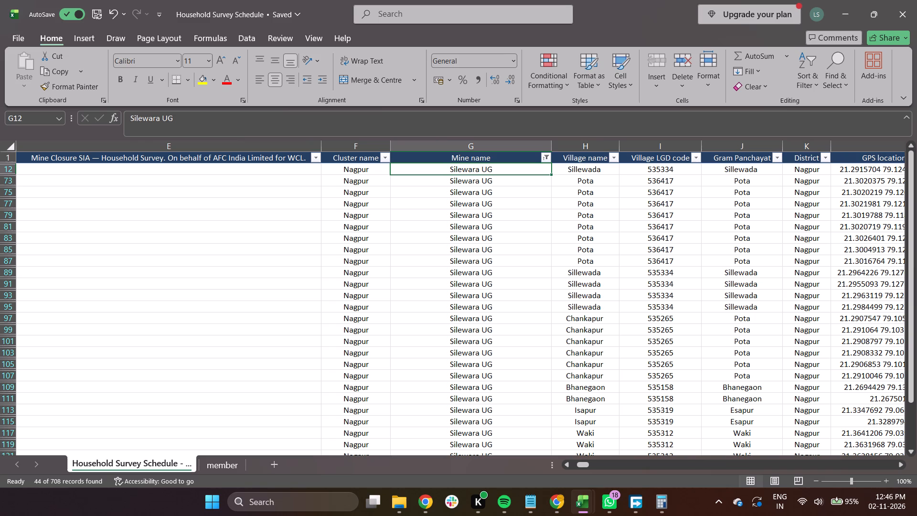
{"action": "key", "text": "Right"}
{"action": "key", "text": "Left"}
{"action": "key", "text": "Right"}
{"action": "key", "text": "Right"}
{"action": "key", "text": "Down"}
{"action": "key", "text": "Left"}
{"action": "key", "text": "Left"}
{"action": "key", "text": "Up"}
{"action": "key", "text": "ctrl+shift+Down"}
{"action": "key", "text": "Up"}
{"action": "key", "text": "Up"}
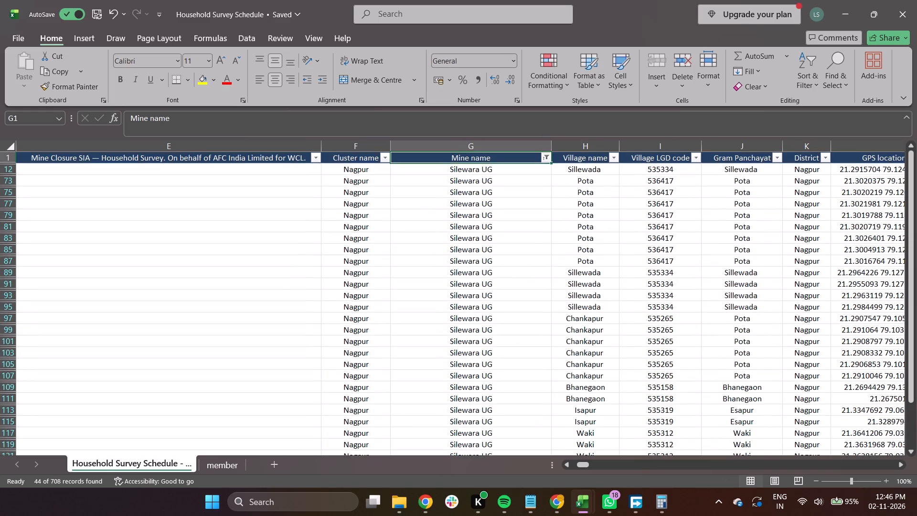
Look through the filtered Silewara UG rows along the Mine name column, checking their village names and LGD codes.
{"action": "key", "text": "Down"}
{"action": "key", "text": "Down"}
{"action": "key", "text": "Down"}
{"action": "key", "text": "Down"}
{"action": "key", "text": "Down"}
{"action": "key", "text": "Down"}
{"action": "key", "text": "Down"}
{"action": "key", "text": "Down"}
{"action": "key", "text": "Down"}
{"action": "key", "text": "Down"}
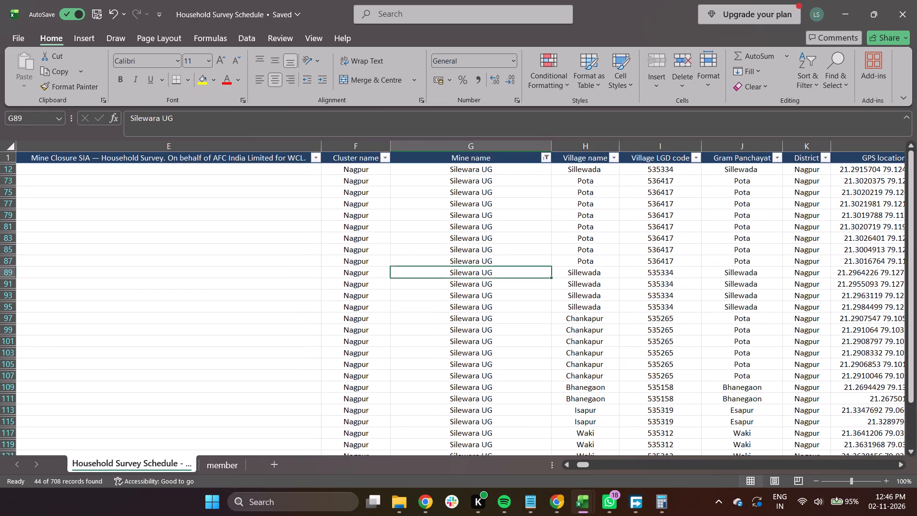
{"action": "key", "text": "Down"}
{"action": "key", "text": "Down"}
{"action": "key", "text": "Down"}
{"action": "key", "text": "Down"}
{"action": "key", "text": "Down"}
{"action": "key", "text": "Down"}
{"action": "key", "text": "Down"}
{"action": "key", "text": "Up"}
{"action": "key", "text": "Up"}
{"action": "key", "text": "Up"}
{"action": "key", "text": "Up"}
{"action": "key", "text": "Up"}
{"action": "key", "text": "Up"}
{"action": "key", "text": "Up"}
{"action": "key", "text": "Up"}
{"action": "key", "text": "Up"}
{"action": "key", "text": "Up"}
{"action": "key", "text": "Up"}
{"action": "key", "text": "Up"}
{"action": "key", "text": "Up"}
{"action": "key", "text": "Up"}
{"action": "key", "text": "Up"}
{"action": "key", "text": "Up"}
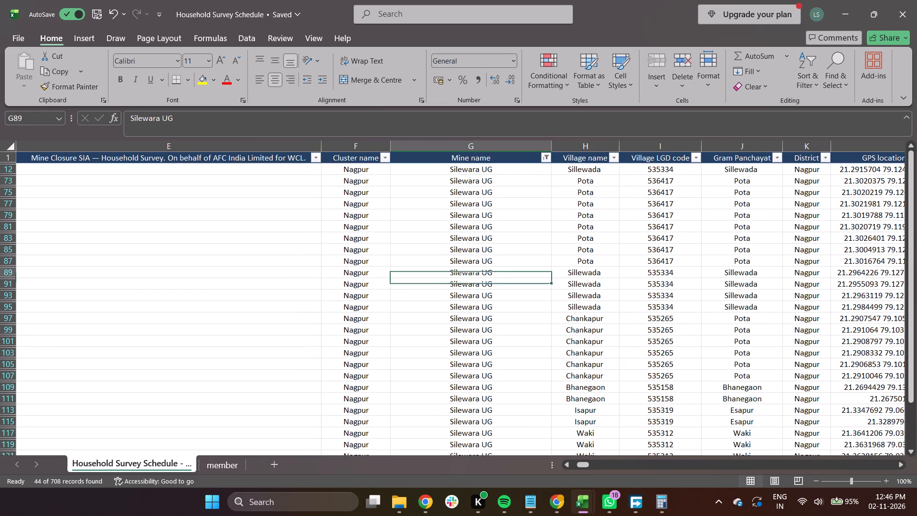
{"action": "key", "text": "Up"}
Select all filtered Silewara UG cells in the Mine name column from G12 down to recheck their count.
{"action": "key", "text": "Down"}
{"action": "key", "text": "Down"}
{"action": "key", "text": "Up"}
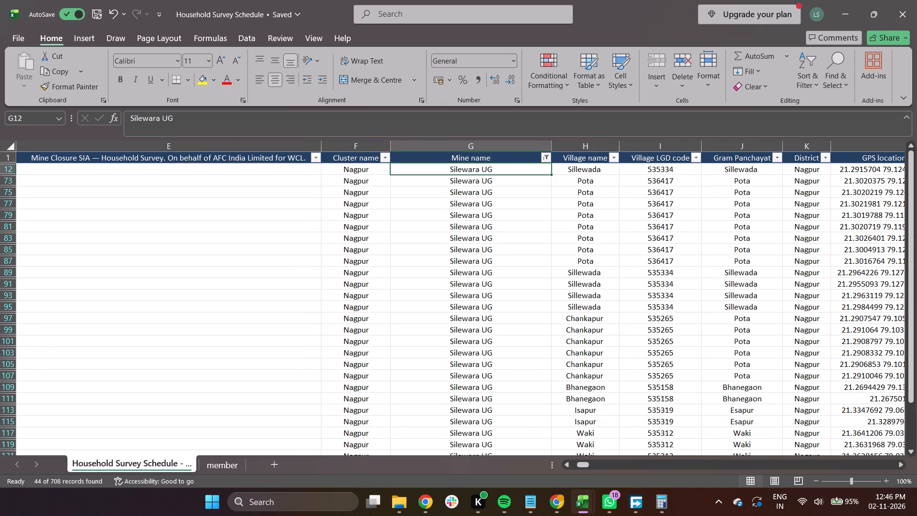
{"action": "key", "text": "Down"}
{"action": "key", "text": "Down"}
{"action": "key", "text": "Down"}
{"action": "key", "text": "Up"}
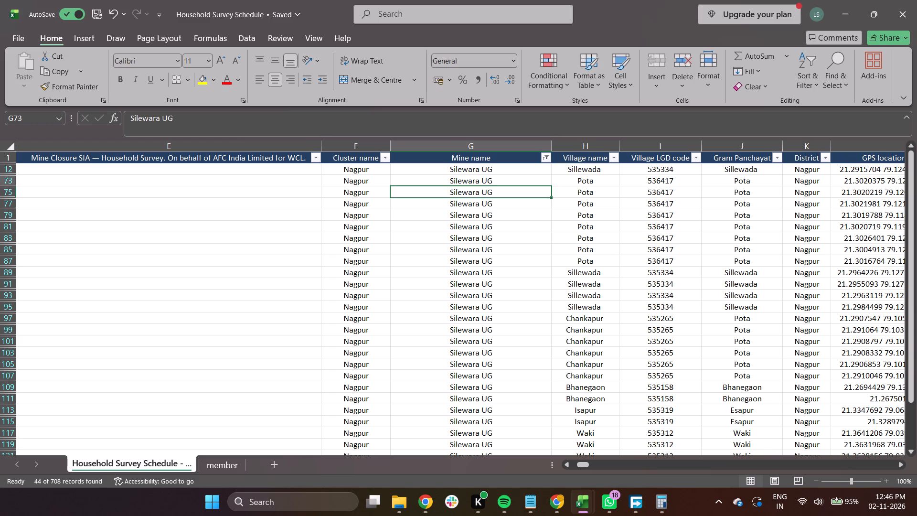
{"action": "key", "text": "Up"}
{"action": "key", "text": "Up"}
{"action": "key", "text": "ctrl+shift+Down"}
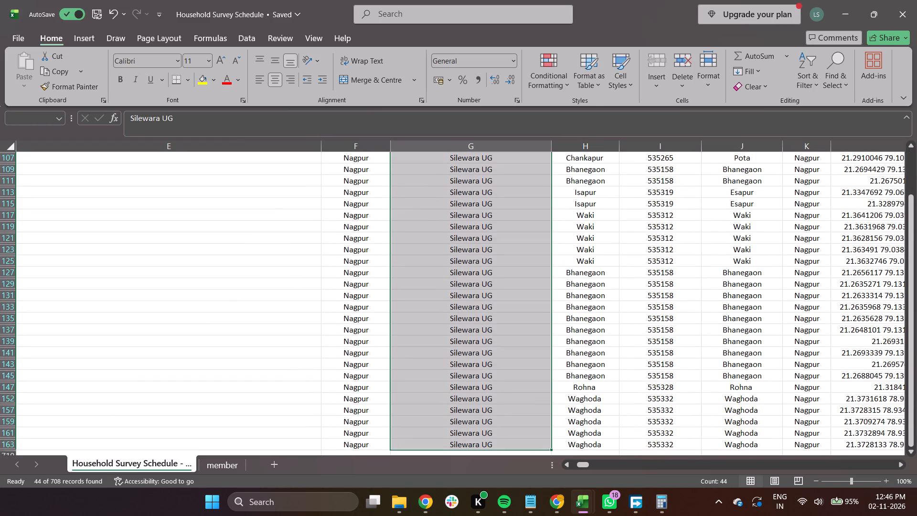
{"action": "key", "text": "Up"}
{"action": "key", "text": "Down"}
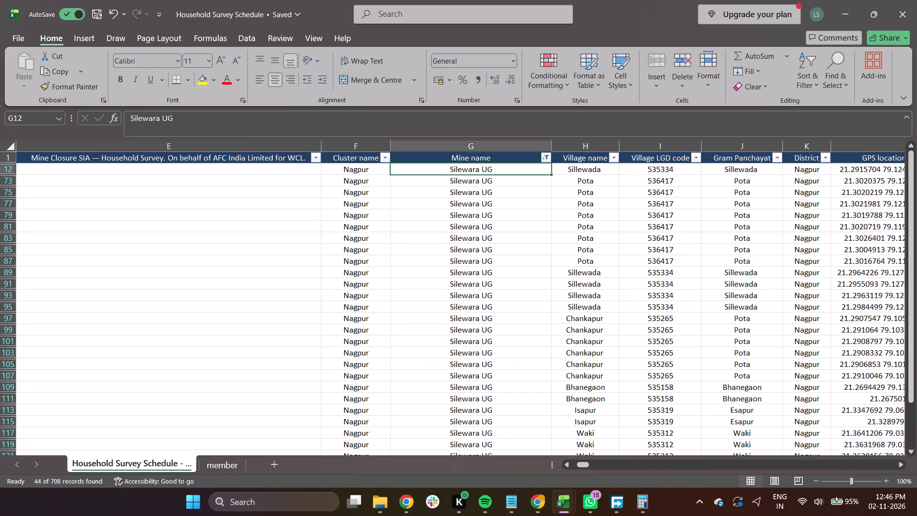
Examine the filtered Silewara UG records across the survey columns, from GPS location through to annual income from indirect sources.
{"action": "key", "text": "Down"}
{"action": "key", "text": "Down"}
{"action": "key", "text": "Down"}
{"action": "key", "text": "Right"}
{"action": "key", "text": "Right"}
{"action": "key", "text": "Right"}
{"action": "key", "text": "Right"}
{"action": "key", "text": "Right"}
{"action": "key", "text": "Right"}
{"action": "key", "text": "Right"}
{"action": "key", "text": "Right"}
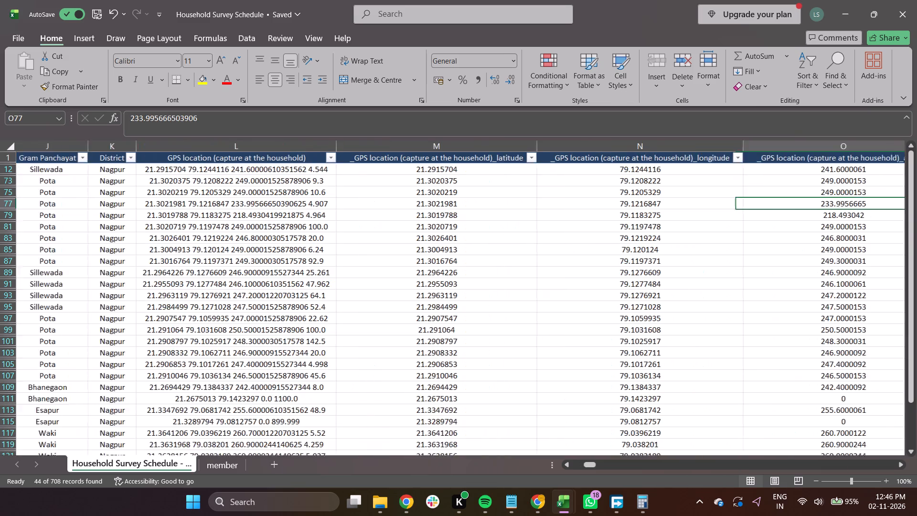
{"action": "key", "text": "Right"}
{"action": "key", "text": "Right"}
{"action": "key", "text": "Right"}
{"action": "key", "text": "Right"}
{"action": "key", "text": "Right"}
{"action": "key", "text": "Right"}
{"action": "key", "text": "Right"}
{"action": "key", "text": "Right"}
{"action": "key", "text": "Right"}
{"action": "key", "text": "Right"}
{"action": "key", "text": "Right"}
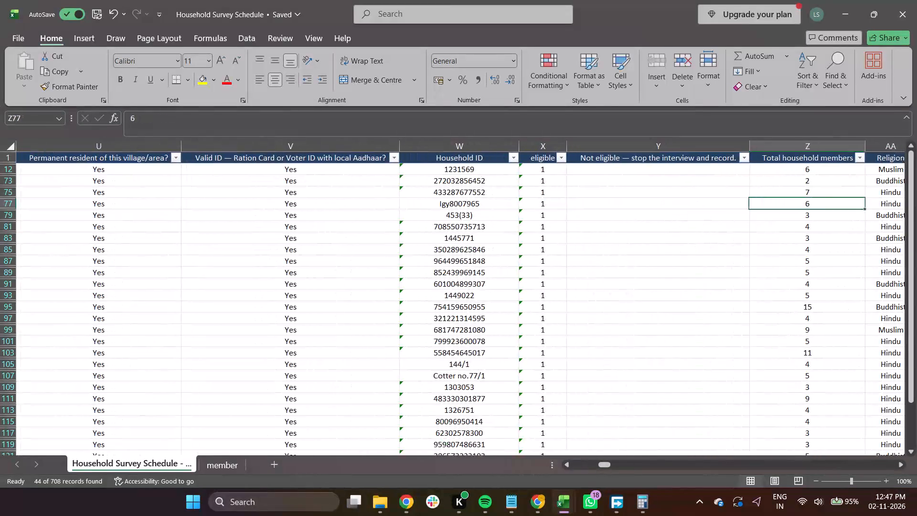
{"action": "key", "text": "Right"}
{"action": "key", "text": "Right"}
{"action": "key", "text": "Right"}
{"action": "key", "text": "Right"}
{"action": "key", "text": "Right"}
{"action": "key", "text": "Right"}
{"action": "key", "text": "Right"}
{"action": "key", "text": "Right"}
{"action": "key", "text": "Right"}
{"action": "key", "text": "Right"}
{"action": "key", "text": "Right"}
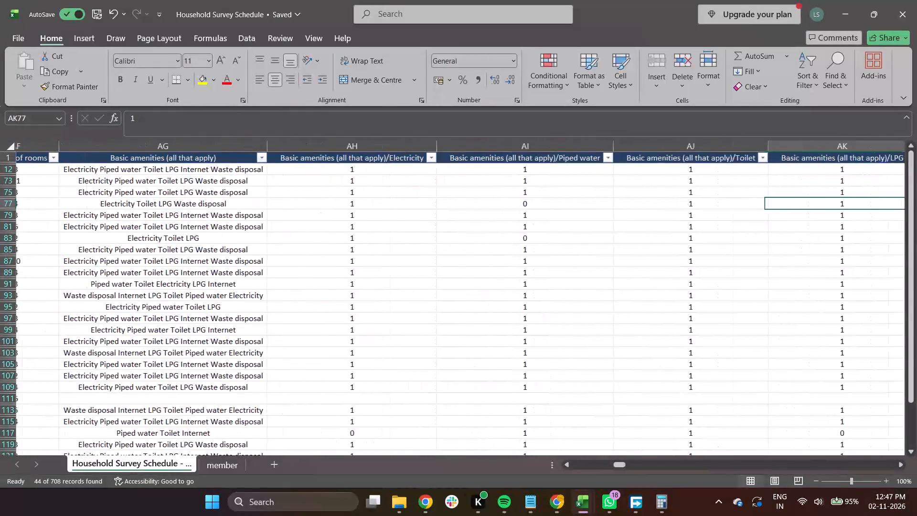
{"action": "key", "text": "Right"}
{"action": "key", "text": "Right"}
{"action": "key", "text": "Right"}
{"action": "key", "text": "Right"}
{"action": "key", "text": "Right"}
{"action": "key", "text": "Right"}
{"action": "key", "text": "Right"}
{"action": "key", "text": "Right"}
{"action": "key", "text": "Right"}
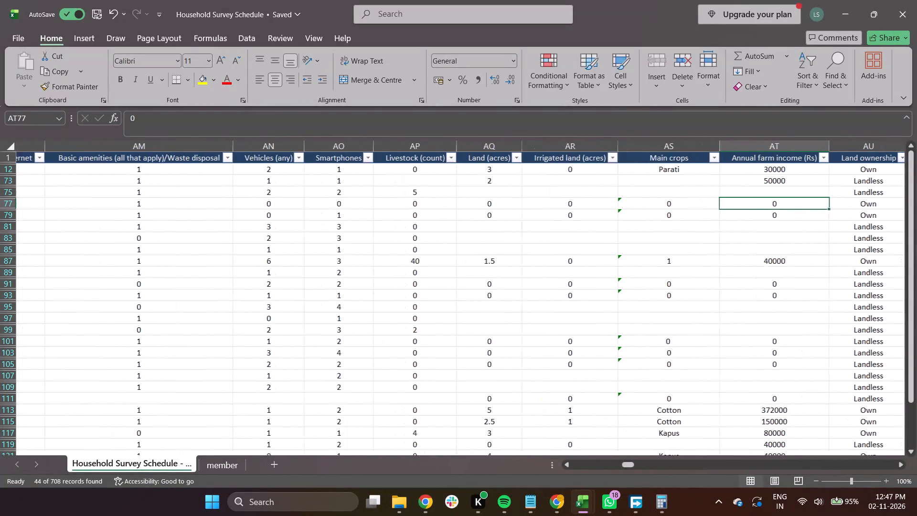
{"action": "key", "text": "Right"}
{"action": "key", "text": "Right"}
{"action": "key", "text": "Right"}
{"action": "key", "text": "Right"}
{"action": "key", "text": "Right"}
{"action": "key", "text": "Left"}
{"action": "key", "text": "Left"}
{"action": "key", "text": "Left"}
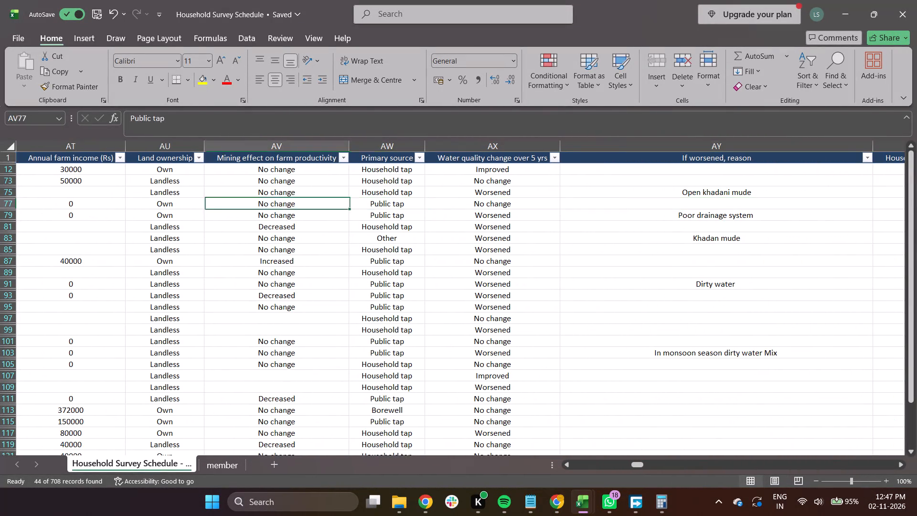
{"action": "key", "text": "Left"}
{"action": "key", "text": "Right"}
{"action": "key", "text": "Right"}
{"action": "key", "text": "Right"}
{"action": "key", "text": "Right"}
{"action": "key", "text": "Right"}
{"action": "key", "text": "Right"}
{"action": "key", "text": "Right"}
{"action": "key", "text": "Right"}
{"action": "key", "text": "Right"}
{"action": "key", "text": "Right"}
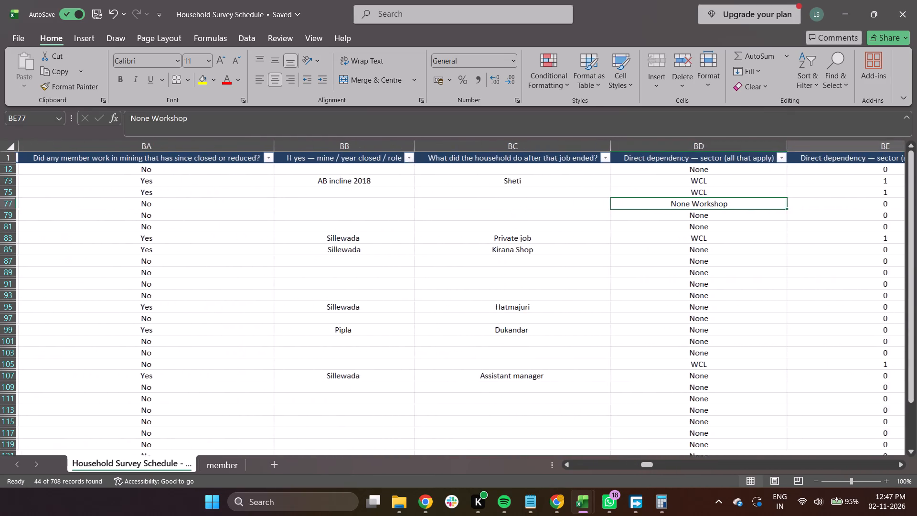
{"action": "key", "text": "Right"}
{"action": "key", "text": "Right"}
{"action": "key", "text": "Right"}
{"action": "key", "text": "Right"}
{"action": "key", "text": "Right"}
{"action": "key", "text": "Right"}
{"action": "key", "text": "Right"}
{"action": "key", "text": "Right"}
{"action": "key", "text": "Right"}
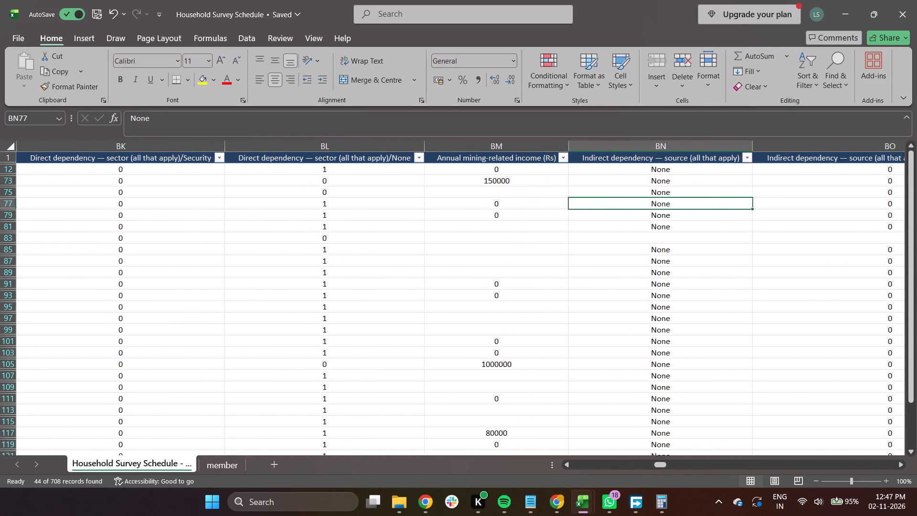
{"action": "key", "text": "Right"}
{"action": "key", "text": "Right"}
{"action": "key", "text": "Right"}
{"action": "key", "text": "Right"}
{"action": "key", "text": "Right"}
{"action": "key", "text": "Right"}
{"action": "key", "text": "Right"}
{"action": "key", "text": "Right"}
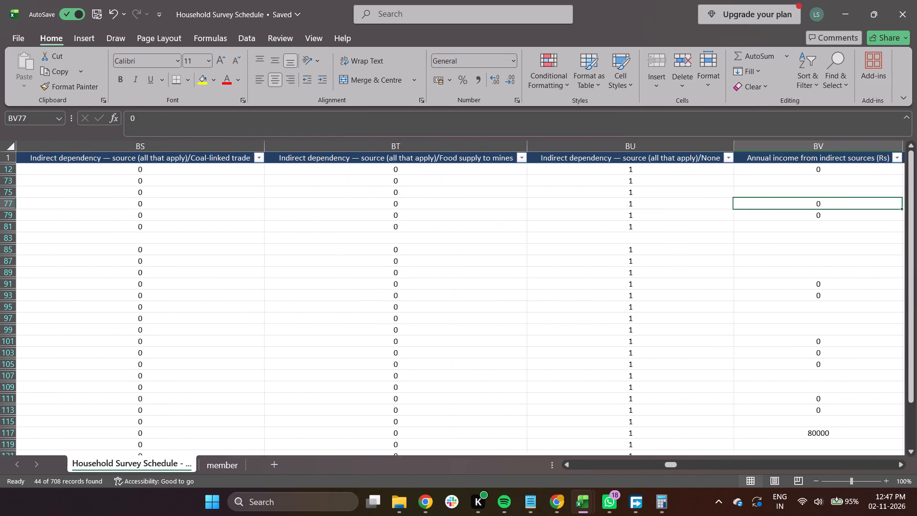
{"action": "key", "text": "Right"}
Go back across the filtered Silewara UG records to the start date column in row 77.
{"action": "key", "text": "Left"}
{"action": "key", "text": "Left"}
{"action": "key", "text": "Left"}
{"action": "key", "text": "Left"}
{"action": "key", "text": "Left"}
{"action": "key", "text": "Left"}
{"action": "key", "text": "Left"}
{"action": "key", "text": "Left"}
{"action": "key", "text": "Left"}
{"action": "key", "text": "Left"}
{"action": "key", "text": "Left"}
{"action": "key", "text": "Left"}
{"action": "key", "text": "Left"}
{"action": "key", "text": "Left"}
{"action": "key", "text": "Left"}
{"action": "key", "text": "Left"}
{"action": "key", "text": "Left"}
{"action": "key", "text": "Left"}
{"action": "key", "text": "Left"}
{"action": "key", "text": "Left"}
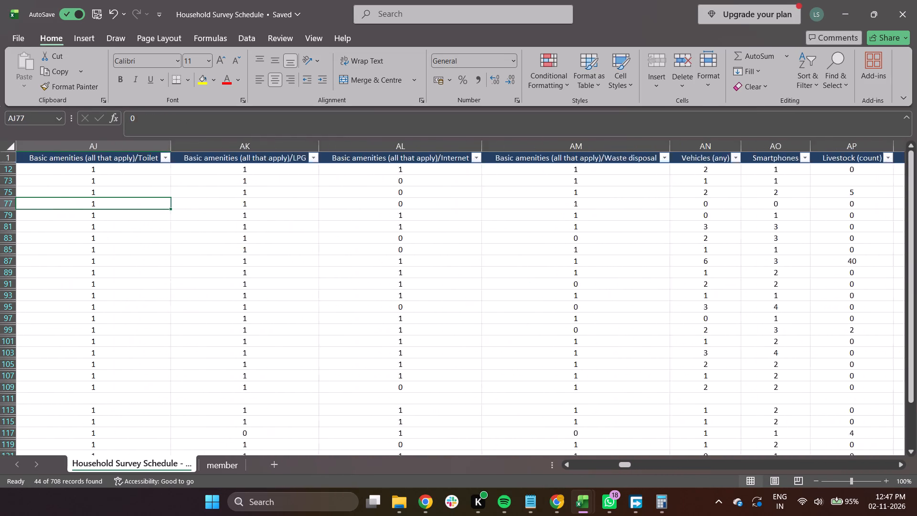
{"action": "key", "text": "Left"}
{"action": "key", "text": "Left"}
{"action": "key", "text": "Left"}
{"action": "key", "text": "Left"}
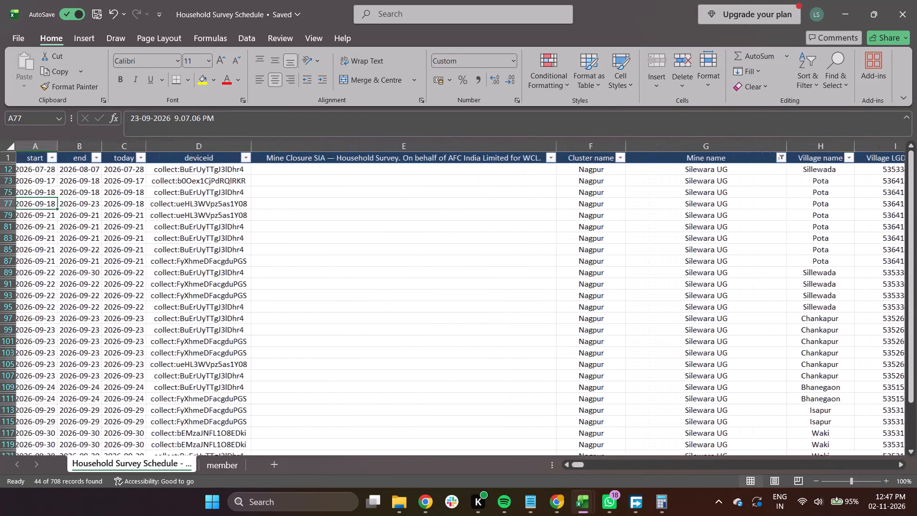
Look across row 77 of the filtered Silewara UG records from the start date to the GPS columns, returning to Village name.
{"action": "key", "text": "Right"}
{"action": "key", "text": "Right"}
{"action": "key", "text": "Right"}
{"action": "key", "text": "Right"}
{"action": "key", "text": "Right"}
{"action": "key", "text": "Right"}
{"action": "key", "text": "Right"}
{"action": "key", "text": "Right"}
{"action": "key", "text": "Right"}
{"action": "key", "text": "Right"}
{"action": "key", "text": "Right"}
{"action": "key", "text": "Right"}
{"action": "key", "text": "Right"}
{"action": "key", "text": "Left"}
{"action": "key", "text": "Left"}
{"action": "key", "text": "Left"}
{"action": "key", "text": "Left"}
{"action": "key", "text": "Left"}
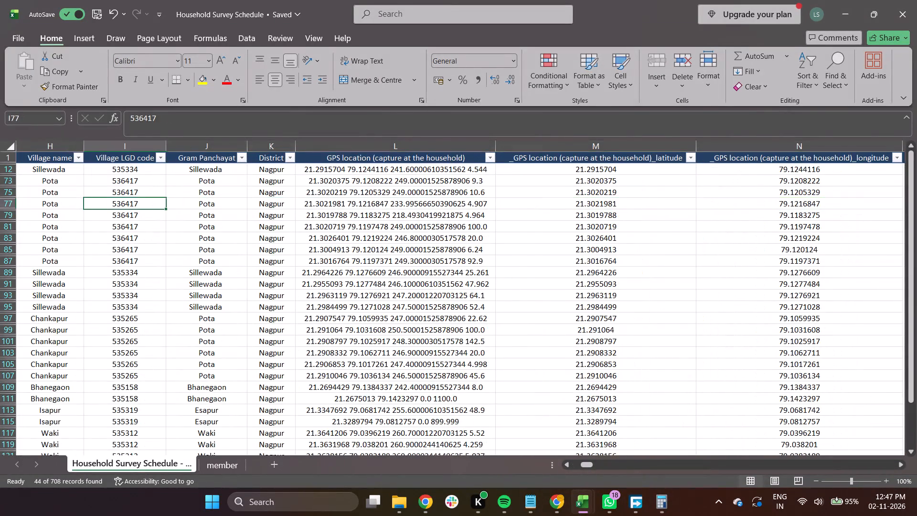
{"action": "key", "text": "Left"}
{"action": "key", "text": "Left"}
{"action": "key", "text": "Left"}
{"action": "key", "text": "Left"}
{"action": "key", "text": "Right"}
{"action": "key", "text": "Right"}
{"action": "key", "text": "Right"}
Look through the Village name column of the filtered Silewara UG records, checking village names and LGD codes down to the last row.
{"action": "key", "text": "Down"}
{"action": "key", "text": "Down"}
{"action": "key", "text": "Down"}
{"action": "key", "text": "Down"}
{"action": "key", "text": "Down"}
{"action": "key", "text": "Down"}
{"action": "key", "text": "Down"}
{"action": "key", "text": "Down"}
{"action": "key", "text": "Down"}
{"action": "key", "text": "Down"}
{"action": "key", "text": "Down"}
{"action": "key", "text": "Down"}
{"action": "key", "text": "Down"}
{"action": "key", "text": "Down"}
{"action": "key", "text": "Down"}
{"action": "key", "text": "Down"}
{"action": "key", "text": "Down"}
{"action": "key", "text": "Down"}
{"action": "key", "text": "Down"}
{"action": "key", "text": "Down"}
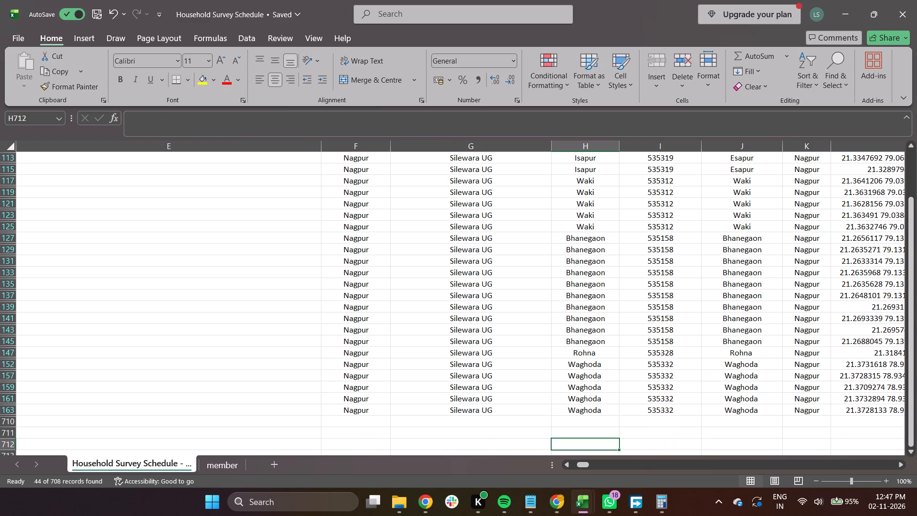
{"action": "key", "text": "Up"}
{"action": "key", "text": "Up"}
{"action": "key", "text": "Up"}
{"action": "key", "text": "Up"}
{"action": "key", "text": "Up"}
{"action": "key", "text": "Up"}
{"action": "key", "text": "Up"}
{"action": "key", "text": "Up"}
{"action": "key", "text": "Up"}
{"action": "key", "text": "Up"}
{"action": "key", "text": "Up"}
{"action": "key", "text": "Up"}
{"action": "key", "text": "Up"}
{"action": "key", "text": "Up"}
{"action": "key", "text": "Up"}
{"action": "key", "text": "Up"}
{"action": "key", "text": "Up"}
{"action": "key", "text": "Up"}
{"action": "key", "text": "Up"}
{"action": "key", "text": "Up"}
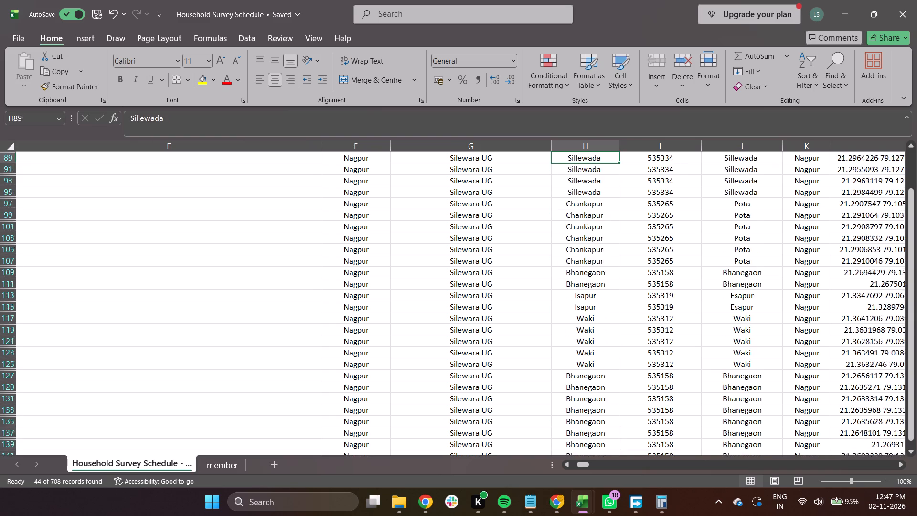
{"action": "key", "text": "Down"}
{"action": "key", "text": "Down"}
{"action": "key", "text": "Down"}
{"action": "key", "text": "Down"}
{"action": "key", "text": "Down"}
{"action": "key", "text": "Down"}
{"action": "key", "text": "Down"}
{"action": "key", "text": "Down"}
{"action": "key", "text": "Down"}
{"action": "key", "text": "Down"}
{"action": "key", "text": "Down"}
{"action": "key", "text": "Down"}
{"action": "key", "text": "Down"}
{"action": "key", "text": "Down"}
{"action": "key", "text": "Down"}
{"action": "key", "text": "Down"}
{"action": "key", "text": "Down"}
{"action": "key", "text": "Down"}
{"action": "key", "text": "Down"}
{"action": "key", "text": "Down"}
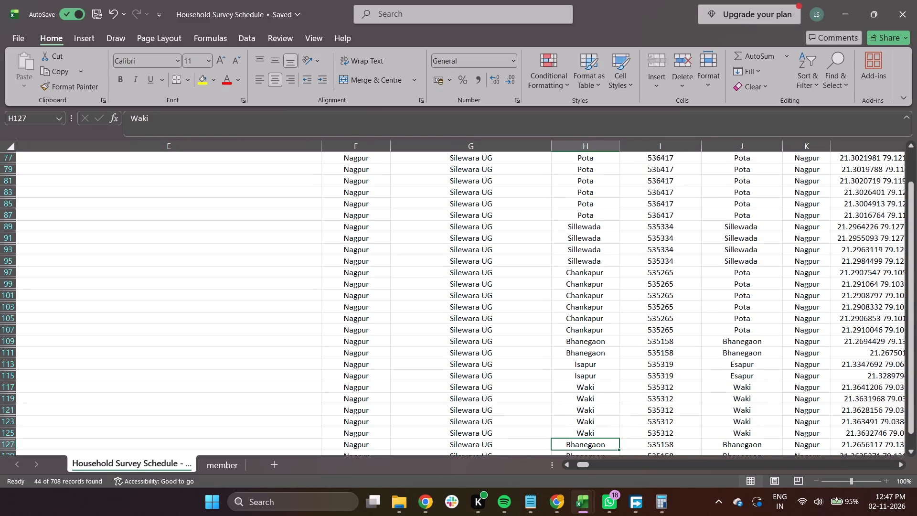
{"action": "key", "text": "Up"}
{"action": "key", "text": "Up"}
{"action": "key", "text": "Up"}
{"action": "key", "text": "Up"}
{"action": "key", "text": "Up"}
{"action": "key", "text": "Up"}
{"action": "key", "text": "Up"}
{"action": "key", "text": "Up"}
{"action": "key", "text": "Up"}
{"action": "key", "text": "Up"}
{"action": "key", "text": "Up"}
{"action": "key", "text": "Up"}
{"action": "key", "text": "Up"}
{"action": "key", "text": "Up"}
{"action": "key", "text": "Up"}
{"action": "key", "text": "Up"}
{"action": "key", "text": "Up"}
{"action": "key", "text": "Up"}
{"action": "key", "text": "Up"}
{"action": "key", "text": "Up"}
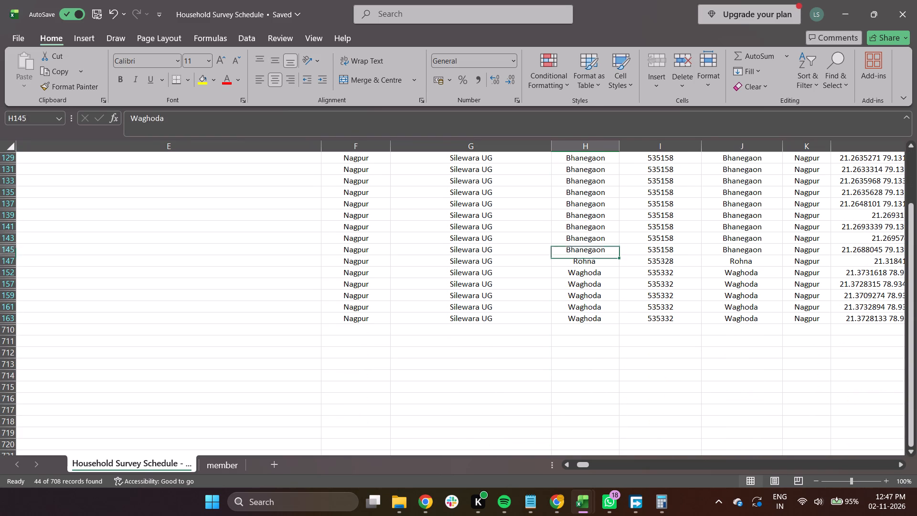
Select all filtered Silewara UG cells in the Mine name column from G12 down to recheck their count.
{"action": "key", "text": "Left"}
{"action": "key", "text": "Up"}
{"action": "key", "text": "Up"}
{"action": "key", "text": "Up"}
{"action": "key", "text": "Up"}
{"action": "key", "text": "Up"}
{"action": "key", "text": "Up"}
{"action": "key", "text": "Up"}
{"action": "key", "text": "Up"}
{"action": "key", "text": "Up"}
{"action": "key", "text": "Up"}
{"action": "key", "text": "Up"}
{"action": "key", "text": "Up"}
{"action": "key", "text": "Up"}
{"action": "key", "text": "Up"}
{"action": "key", "text": "Up"}
{"action": "key", "text": "Up"}
{"action": "key", "text": "Up"}
{"action": "key", "text": "Up"}
{"action": "key", "text": "Up"}
{"action": "key", "text": "Up"}
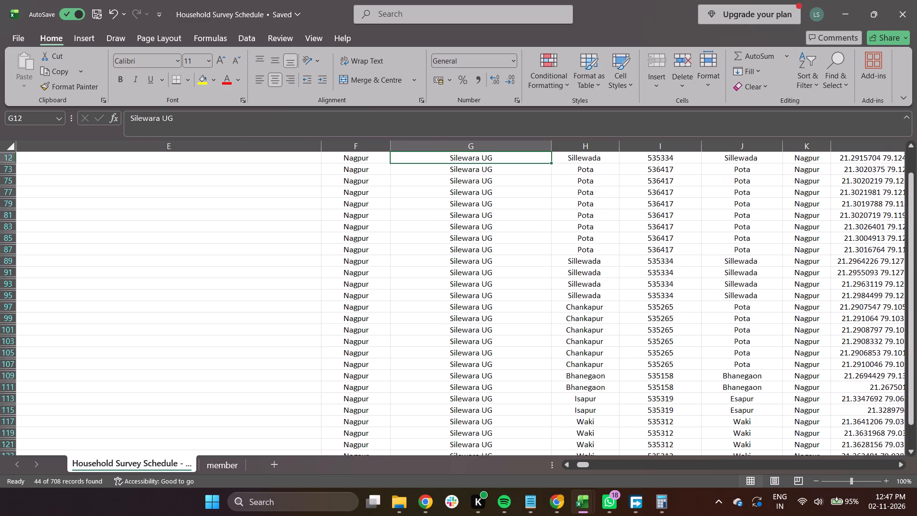
{"action": "key", "text": "Down"}
{"action": "key", "text": "ctrl+shift+Down"}
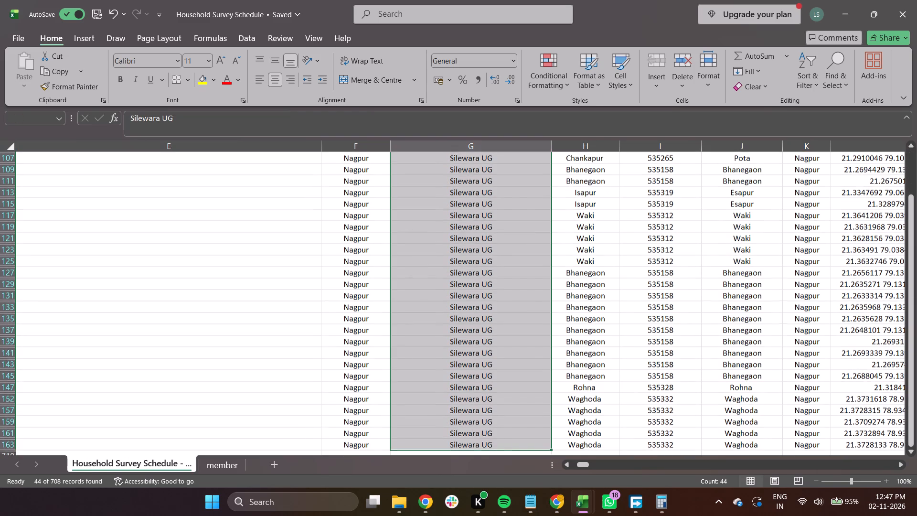
{"action": "key", "text": "Up"}
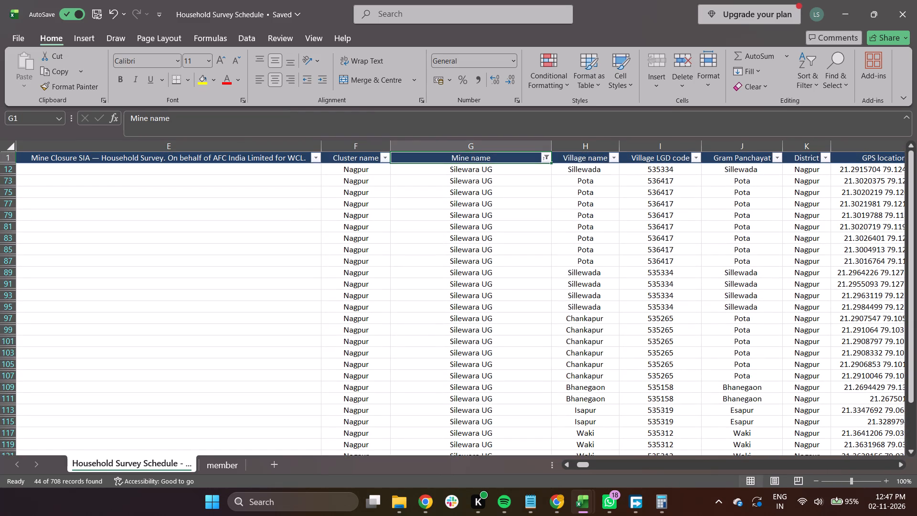
Reset the Mine name filter to Select All so the records of every mine are shown.
{"action": "left_click", "coordinate": [545, 156]}
{"action": "left_click", "coordinate": [426, 309]}
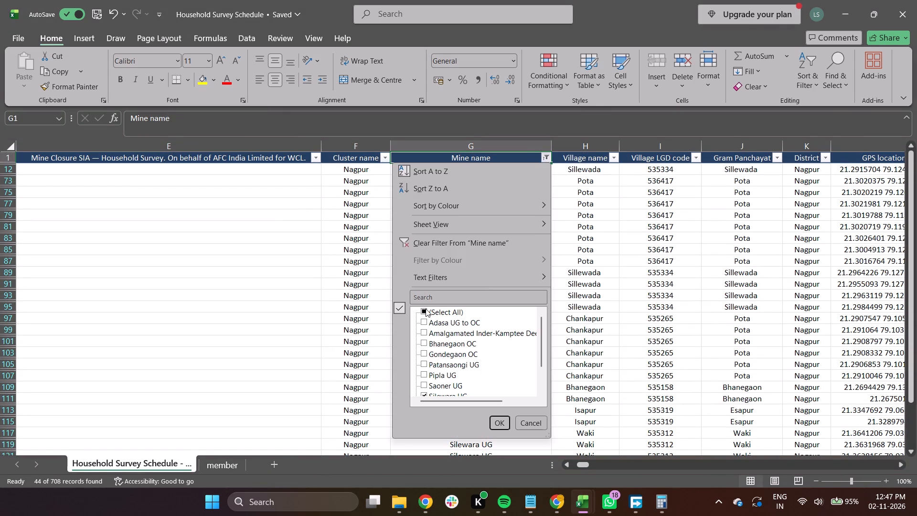
{"action": "left_click", "coordinate": [505, 427]}
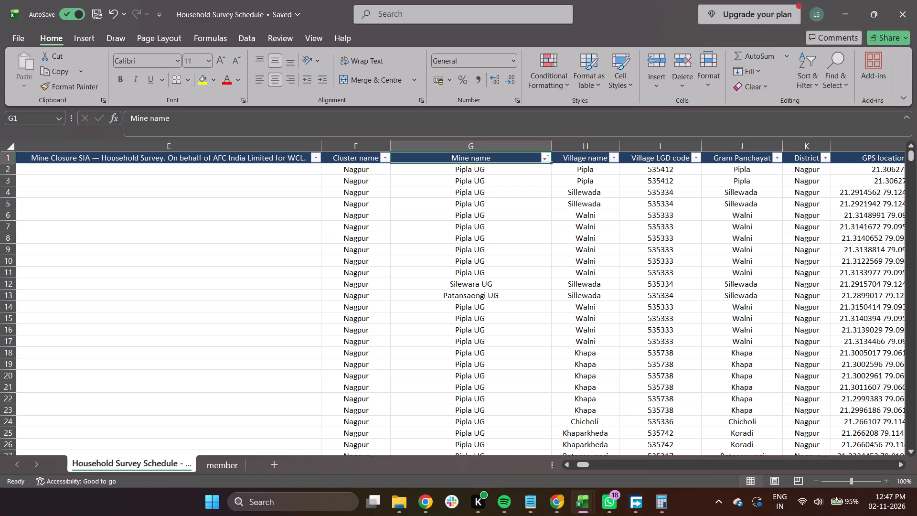
Look across row 5 of the unfiltered household records from Mine name through the GPS and household ID columns to Religion.
{"action": "left_click", "coordinate": [468, 206]}
{"action": "key", "text": "Up"}
{"action": "key", "text": "Up"}
{"action": "key", "text": "Up"}
{"action": "key", "text": "Down"}
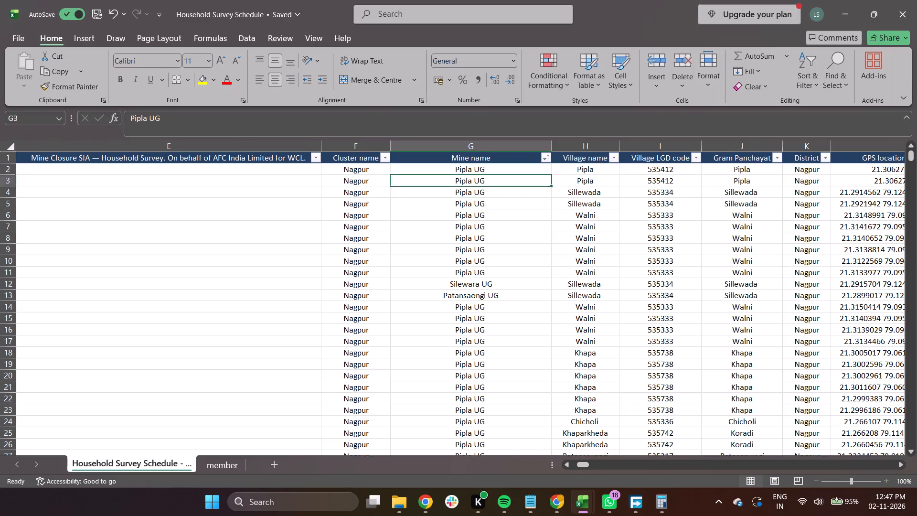
{"action": "key", "text": "Down"}
{"action": "key", "text": "Down"}
{"action": "key", "text": "Right"}
{"action": "key", "text": "Right"}
{"action": "key", "text": "Right"}
{"action": "key", "text": "Right"}
{"action": "key", "text": "Right"}
{"action": "key", "text": "Right"}
{"action": "key", "text": "Right"}
{"action": "key", "text": "Right"}
{"action": "key", "text": "Right"}
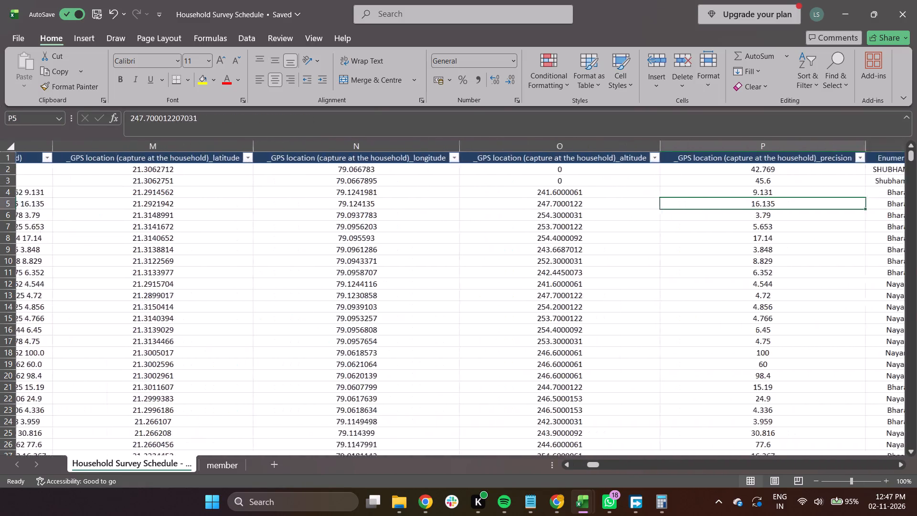
{"action": "key", "text": "Right"}
{"action": "key", "text": "Right"}
{"action": "key", "text": "Right"}
{"action": "key", "text": "Right"}
{"action": "key", "text": "Right"}
{"action": "key", "text": "Right"}
{"action": "key", "text": "Right"}
{"action": "key", "text": "Right"}
{"action": "key", "text": "Right"}
{"action": "key", "text": "Right"}
{"action": "key", "text": "Right"}
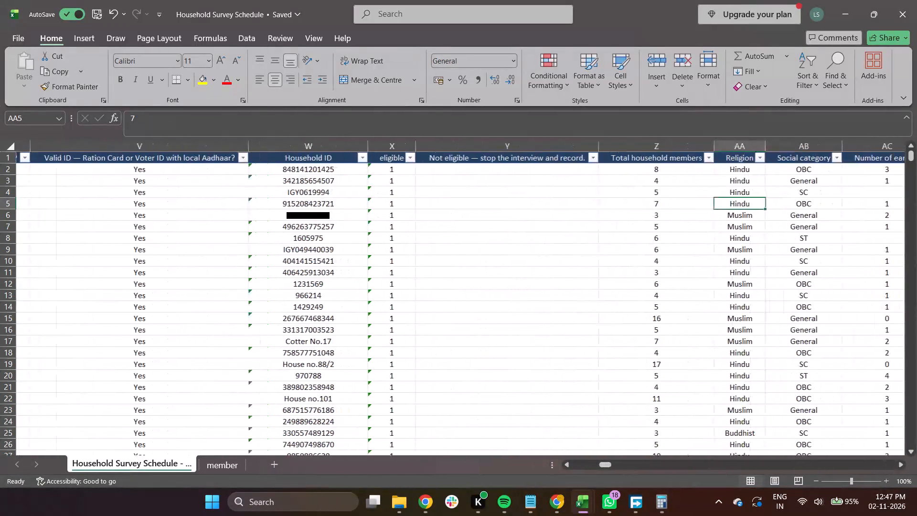
Look further across row 5 from Social category through the basic amenities columns to the direct dependency sector columns.
{"action": "key", "text": "Right"}
{"action": "key", "text": "Right"}
{"action": "key", "text": "Right"}
{"action": "key", "text": "Right"}
{"action": "key", "text": "Right"}
{"action": "key", "text": "Right"}
{"action": "key", "text": "Right"}
{"action": "key", "text": "Right"}
{"action": "key", "text": "Right"}
{"action": "key", "text": "Right"}
{"action": "key", "text": "Right"}
{"action": "key", "text": "Right"}
{"action": "key", "text": "Right"}
{"action": "key", "text": "Right"}
{"action": "key", "text": "Right"}
{"action": "key", "text": "Right"}
{"action": "key", "text": "Right"}
{"action": "key", "text": "Right"}
{"action": "key", "text": "Right"}
{"action": "key", "text": "Right"}
{"action": "key", "text": "Right"}
{"action": "key", "text": "Right"}
{"action": "key", "text": "Right"}
{"action": "key", "text": "Right"}
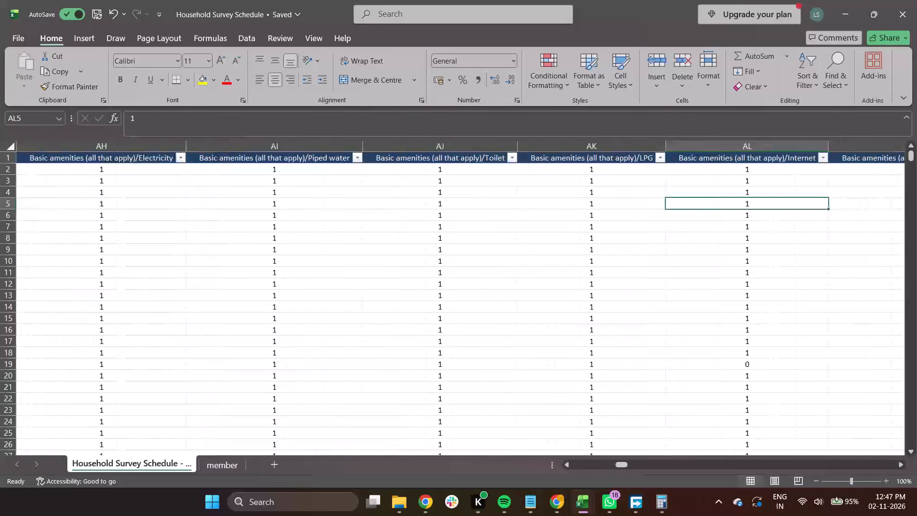
{"action": "key", "text": "Right"}
{"action": "key", "text": "Right"}
{"action": "key", "text": "Right"}
{"action": "key", "text": "Right"}
{"action": "key", "text": "Right"}
{"action": "key", "text": "Right"}
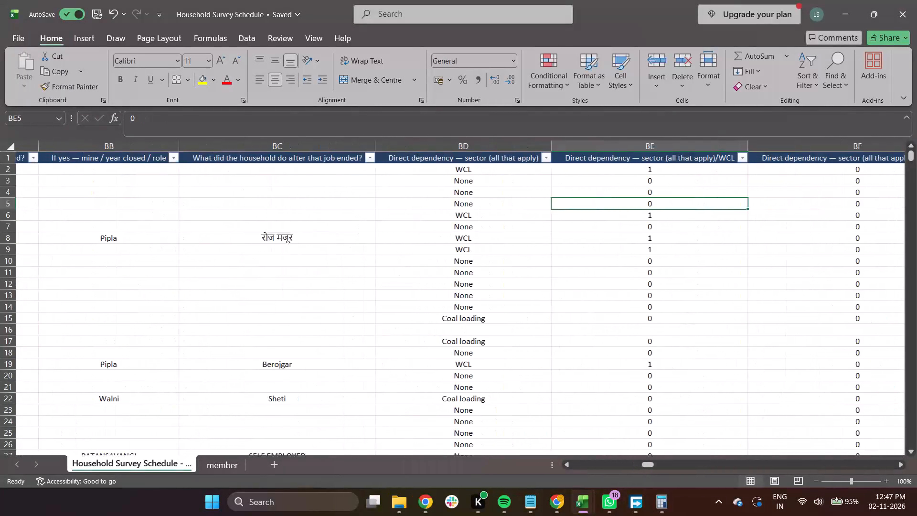
{"action": "key", "text": "Right"}
Go back to the Land ownership column and examine the entries down to row 8.
{"action": "key", "text": "Left"}
{"action": "key", "text": "Left"}
{"action": "key", "text": "Left"}
{"action": "key", "text": "Left"}
{"action": "key", "text": "Left"}
{"action": "key", "text": "Left"}
{"action": "key", "text": "Left"}
{"action": "key", "text": "Left"}
{"action": "key", "text": "Left"}
{"action": "key", "text": "Left"}
{"action": "key", "text": "Left"}
{"action": "key", "text": "Down"}
{"action": "key", "text": "Down"}
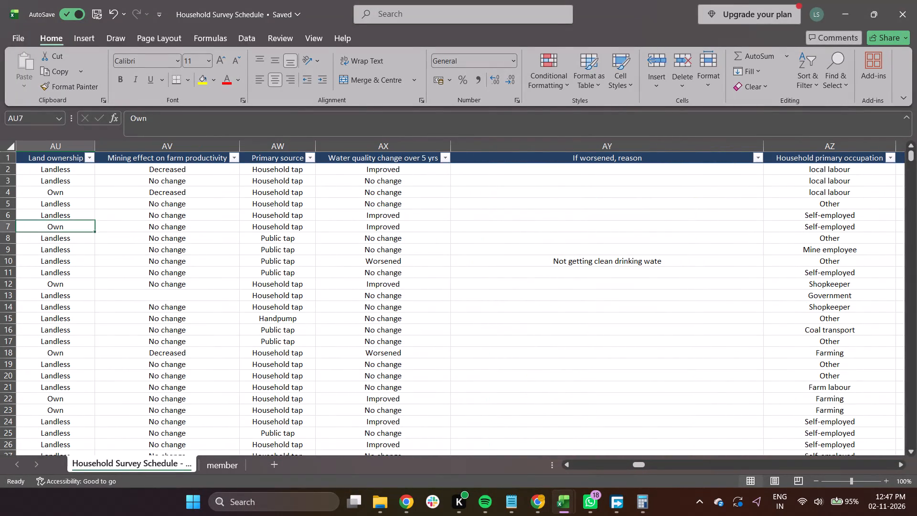
{"action": "key", "text": "Down"}
Look across row 8 from Land ownership through the indirect dependency and land acquisition columns to the government scheme status columns.
{"action": "key", "text": "Right"}
{"action": "key", "text": "Right"}
{"action": "key", "text": "Right"}
{"action": "key", "text": "Right"}
{"action": "key", "text": "Right"}
{"action": "key", "text": "Right"}
{"action": "key", "text": "Right"}
{"action": "key", "text": "Right"}
{"action": "key", "text": "Right"}
{"action": "key", "text": "Right"}
{"action": "key", "text": "Right"}
{"action": "key", "text": "Right"}
{"action": "key", "text": "Right"}
{"action": "key", "text": "Right"}
{"action": "key", "text": "Right"}
{"action": "key", "text": "Right"}
{"action": "key", "text": "Right"}
{"action": "key", "text": "Right"}
{"action": "key", "text": "Right"}
{"action": "key", "text": "Right"}
{"action": "key", "text": "Right"}
{"action": "key", "text": "Right"}
{"action": "key", "text": "Right"}
{"action": "key", "text": "Right"}
{"action": "key", "text": "Right"}
{"action": "key", "text": "Right"}
{"action": "key", "text": "Right"}
{"action": "key", "text": "Right"}
{"action": "key", "text": "Right"}
{"action": "key", "text": "Right"}
{"action": "key", "text": "Right"}
{"action": "key", "text": "Right"}
{"action": "key", "text": "Right"}
{"action": "key", "text": "Right"}
{"action": "key", "text": "Right"}
{"action": "key", "text": "Right"}
{"action": "key", "text": "Right"}
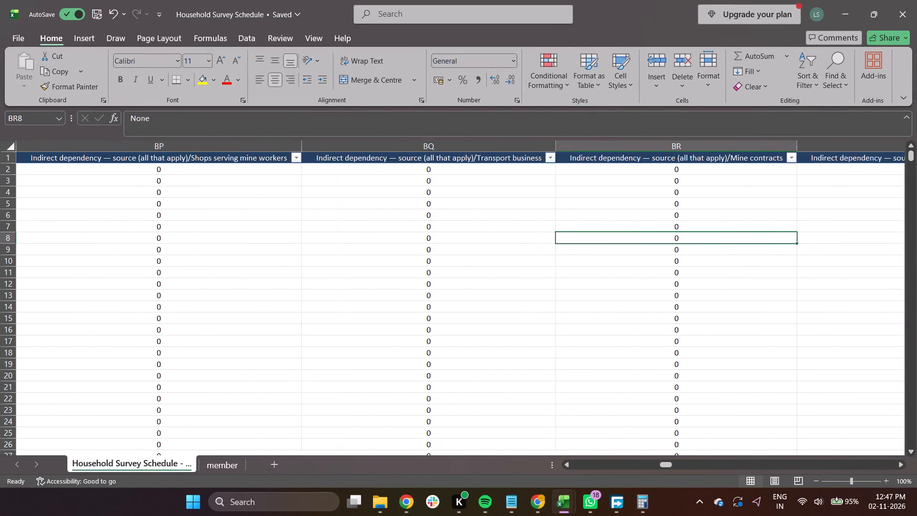
{"action": "key", "text": "Right"}
{"action": "key", "text": "Right"}
{"action": "key", "text": "Right"}
{"action": "key", "text": "Right"}
{"action": "key", "text": "Right"}
{"action": "key", "text": "Right"}
{"action": "key", "text": "Right"}
{"action": "key", "text": "Right"}
{"action": "key", "text": "Right"}
{"action": "key", "text": "Right"}
{"action": "key", "text": "Right"}
{"action": "key", "text": "Right"}
{"action": "key", "text": "Right"}
{"action": "key", "text": "Right"}
{"action": "key", "text": "Right"}
{"action": "key", "text": "Right"}
{"action": "key", "text": "Right"}
{"action": "key", "text": "Right"}
{"action": "key", "text": "Right"}
{"action": "key", "text": "Right"}
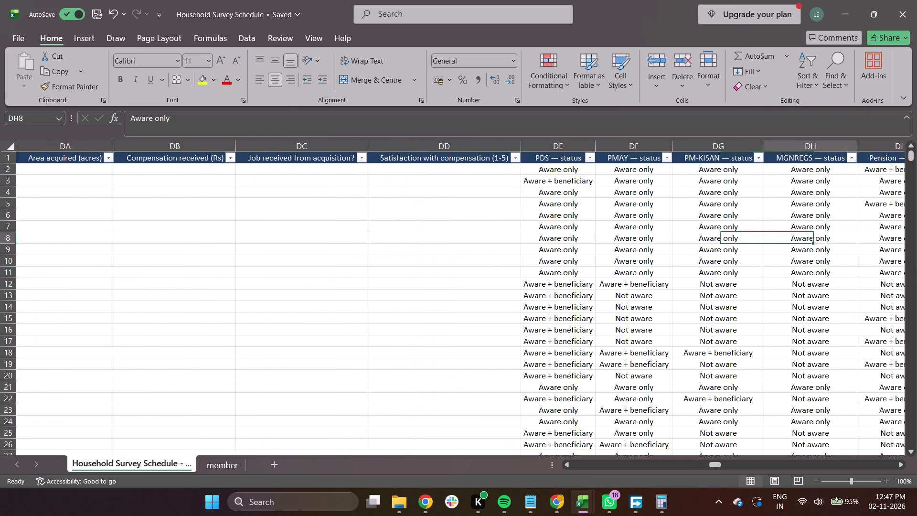
{"action": "key", "text": "Right"}
Look back along row 8 from MGNREGS status through the land acquisition columns to the debt-to-income and savings columns.
{"action": "key", "text": "Left"}
{"action": "key", "text": "Left"}
{"action": "key", "text": "Left"}
{"action": "key", "text": "Left"}
{"action": "key", "text": "Left"}
{"action": "key", "text": "Left"}
{"action": "key", "text": "Left"}
{"action": "key", "text": "Left"}
{"action": "key", "text": "Left"}
{"action": "key", "text": "Left"}
{"action": "key", "text": "Left"}
{"action": "key", "text": "Left"}
Look across row 8 from the land acquisition columns through the scheme status, education and migration columns to Women employed.
{"action": "key", "text": "Right"}
{"action": "key", "text": "Right"}
{"action": "key", "text": "Right"}
{"action": "key", "text": "Right"}
{"action": "key", "text": "Right"}
{"action": "key", "text": "Right"}
{"action": "key", "text": "Right"}
{"action": "key", "text": "Right"}
{"action": "key", "text": "Right"}
{"action": "key", "text": "Right"}
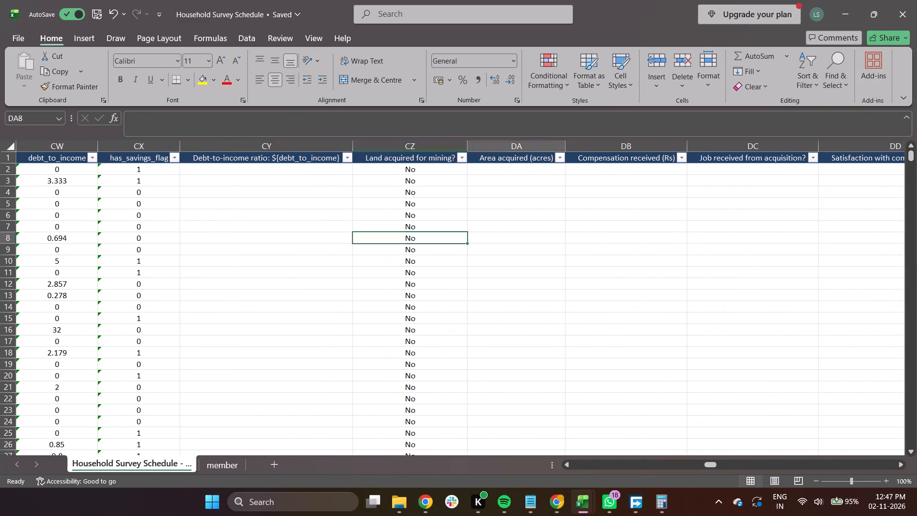
{"action": "key", "text": "Right"}
{"action": "key", "text": "Right"}
{"action": "key", "text": "Right"}
{"action": "key", "text": "Right"}
{"action": "key", "text": "Right"}
{"action": "key", "text": "Right"}
{"action": "key", "text": "Right"}
{"action": "key", "text": "Right"}
{"action": "key", "text": "Right"}
{"action": "key", "text": "Right"}
{"action": "key", "text": "Right"}
{"action": "key", "text": "Right"}
{"action": "key", "text": "Right"}
{"action": "key", "text": "Right"}
{"action": "key", "text": "Right"}
{"action": "key", "text": "Right"}
{"action": "key", "text": "Right"}
{"action": "key", "text": "Right"}
{"action": "key", "text": "Right"}
{"action": "key", "text": "Right"}
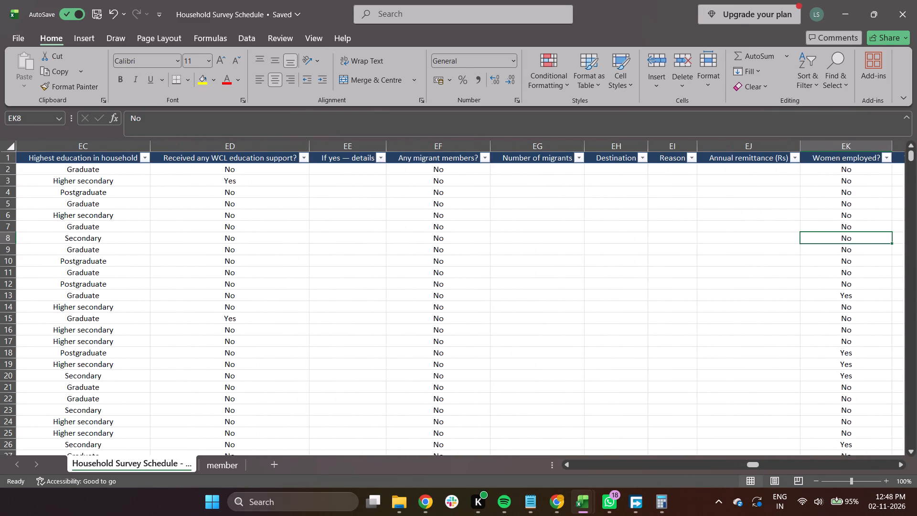
Look further across row 8 from Women employed to the Skills interested in columns, as far as Dairy.
{"action": "key", "text": "Right"}
{"action": "key", "text": "Right"}
{"action": "key", "text": "Right"}
{"action": "key", "text": "Right"}
{"action": "key", "text": "Right"}
{"action": "key", "text": "Right"}
{"action": "key", "text": "Right"}
{"action": "key", "text": "Right"}
{"action": "key", "text": "Right"}
{"action": "key", "text": "Right"}
{"action": "key", "text": "Right"}
{"action": "key", "text": "Right"}
{"action": "key", "text": "Right"}
{"action": "key", "text": "Right"}
{"action": "key", "text": "Right"}
{"action": "key", "text": "Right"}
{"action": "key", "text": "Right"}
{"action": "key", "text": "Right"}
{"action": "key", "text": "Right"}
{"action": "key", "text": "Right"}
{"action": "key", "text": "Right"}
{"action": "key", "text": "Right"}
{"action": "key", "text": "Right"}
{"action": "key", "text": "Right"}
{"action": "key", "text": "Right"}
{"action": "key", "text": "Right"}
{"action": "key", "text": "Right"}
{"action": "key", "text": "Right"}
{"action": "key", "text": "Right"}
{"action": "key", "text": "Right"}
{"action": "key", "text": "Right"}
{"action": "key", "text": "Right"}
{"action": "key", "text": "Right"}
{"action": "key", "text": "Right"}
{"action": "key", "text": "Right"}
{"action": "key", "text": "Right"}
{"action": "key", "text": "Right"}
{"action": "key", "text": "Right"}
{"action": "key", "text": "Right"}
{"action": "key", "text": "Right"}
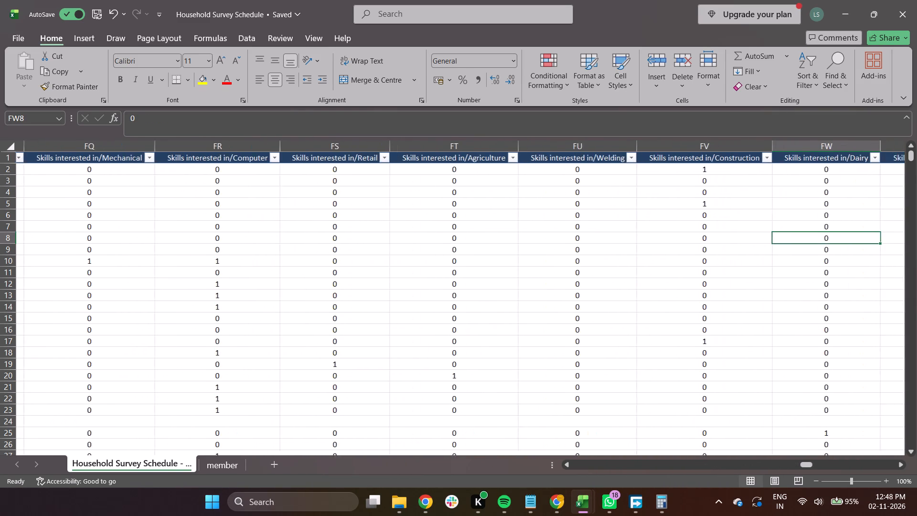
Look across row 8 from the skills columns through Support needed to Which members would participate/Youth.
{"action": "key", "text": "Right"}
{"action": "key", "text": "Right"}
{"action": "key", "text": "Right"}
{"action": "key", "text": "Right"}
{"action": "key", "text": "Right"}
{"action": "key", "text": "Right"}
{"action": "key", "text": "Right"}
{"action": "key", "text": "Right"}
{"action": "key", "text": "Right"}
{"action": "key", "text": "Right"}
{"action": "key", "text": "Right"}
{"action": "key", "text": "Right"}
{"action": "key", "text": "Right"}
{"action": "key", "text": "Right"}
{"action": "key", "text": "Right"}
{"action": "key", "text": "Right"}
{"action": "key", "text": "Right"}
{"action": "key", "text": "Right"}
{"action": "key", "text": "Right"}
{"action": "key", "text": "Right"}
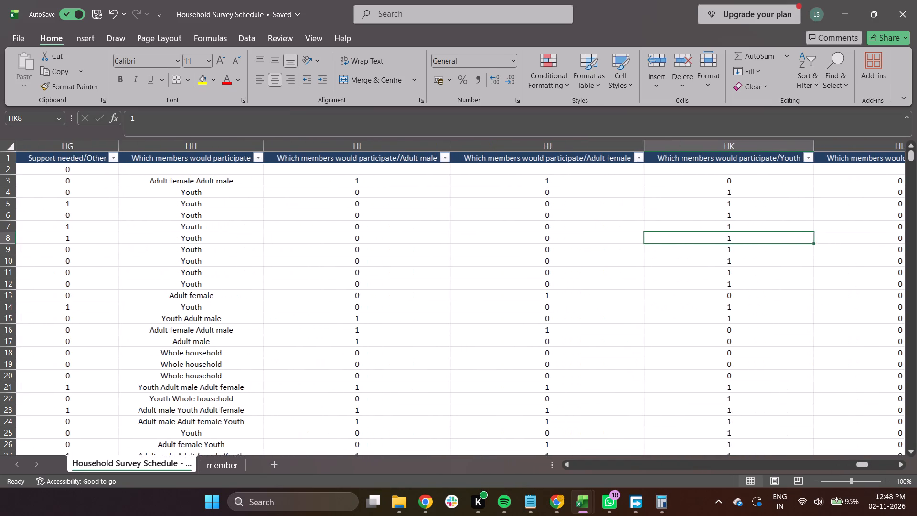
Return to the start column and look across row 5 through Mine name and Village name to Gram Panchayat.
{"action": "key", "text": "Left"}
{"action": "key", "text": "Left"}
{"action": "key", "text": "Left"}
{"action": "key", "text": "Left"}
{"action": "key", "text": "Left"}
{"action": "key", "text": "Left"}
{"action": "key", "text": "Left"}
{"action": "key", "text": "Left"}
{"action": "key", "text": "Left"}
{"action": "key", "text": "Left"}
{"action": "key", "text": "Left"}
{"action": "key", "text": "Left"}
{"action": "key", "text": "Left"}
{"action": "key", "text": "Left"}
{"action": "key", "text": "Left"}
{"action": "key", "text": "Left"}
{"action": "key", "text": "Left"}
{"action": "key", "text": "Left"}
{"action": "key", "text": "Left"}
{"action": "key", "text": "Left"}
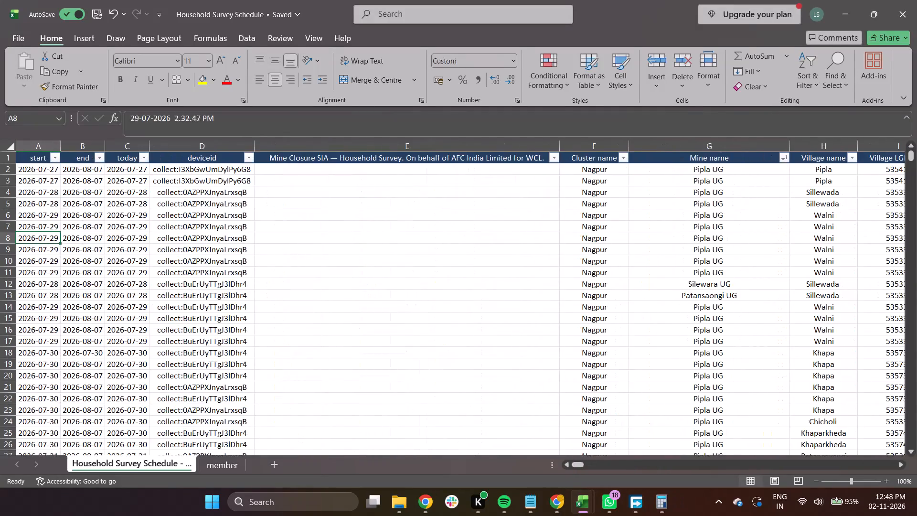
{"action": "key", "text": "Up"}
{"action": "key", "text": "Up"}
{"action": "key", "text": "Up"}
{"action": "key", "text": "Right"}
{"action": "key", "text": "Right"}
{"action": "key", "text": "Right"}
{"action": "key", "text": "Right"}
{"action": "key", "text": "Right"}
{"action": "key", "text": "Right"}
{"action": "key", "text": "Right"}
{"action": "key", "text": "Right"}
{"action": "key", "text": "Right"}
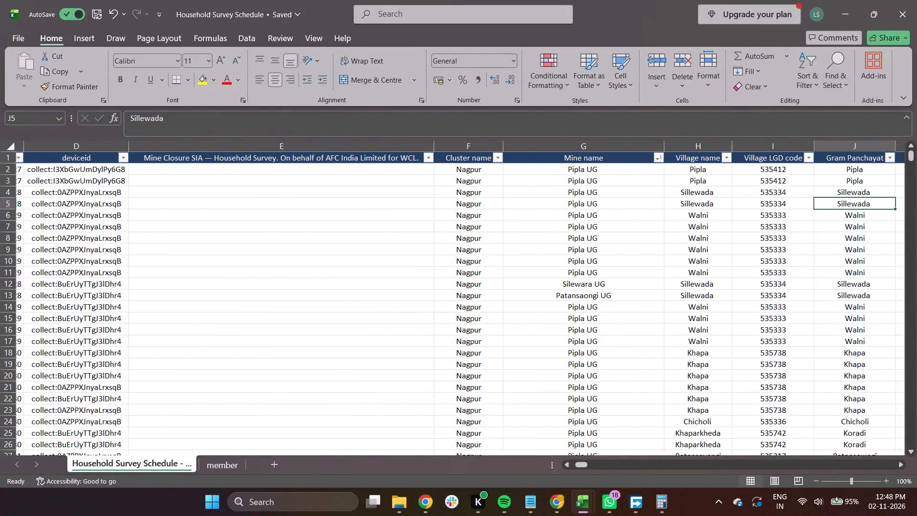
Check the Cluster name column down to its last record and return to row 5.
{"action": "key", "text": "Left"}
{"action": "key", "text": "Left"}
{"action": "key", "text": "Left"}
{"action": "key", "text": "Left"}
{"action": "key", "text": "Down"}
{"action": "key", "text": "ctrl+Down"}
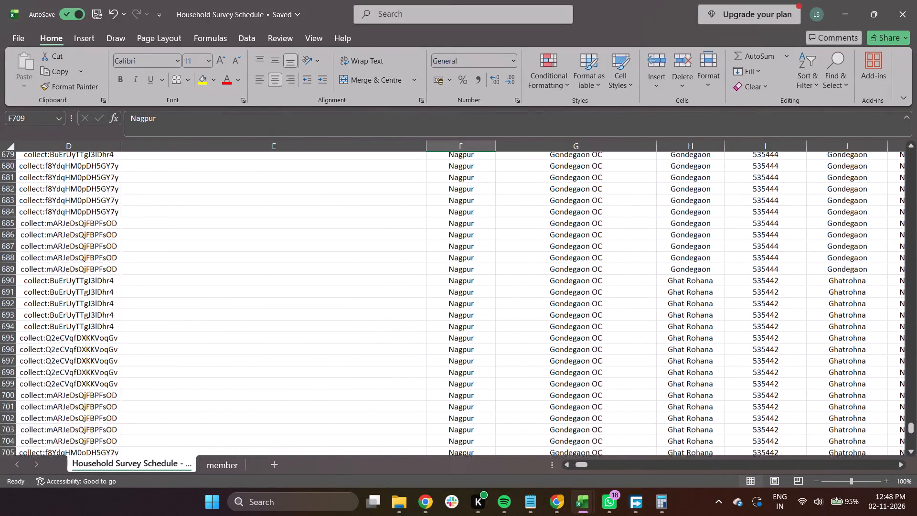
{"action": "key", "text": "ctrl+Up"}
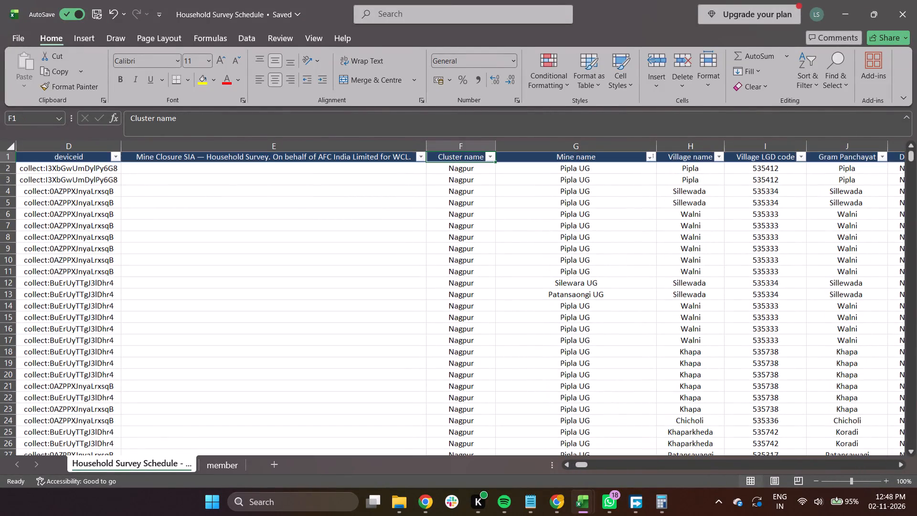
{"action": "key", "text": "Down"}
{"action": "key", "text": "Down"}
{"action": "key", "text": "Down"}
{"action": "key", "text": "Down"}
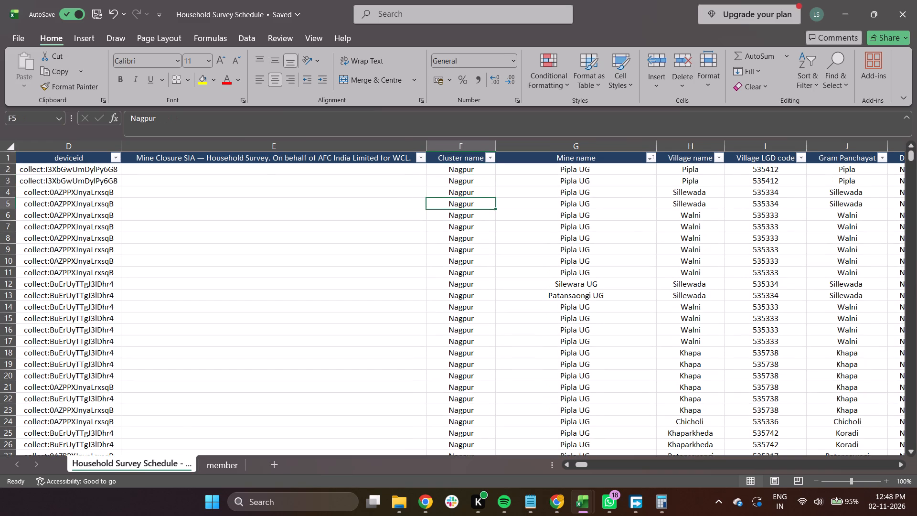
Open the member sheet and examine its first household member record in row 2.
{"action": "left_click", "coordinate": [232, 462]}
{"action": "key", "text": "Left"}
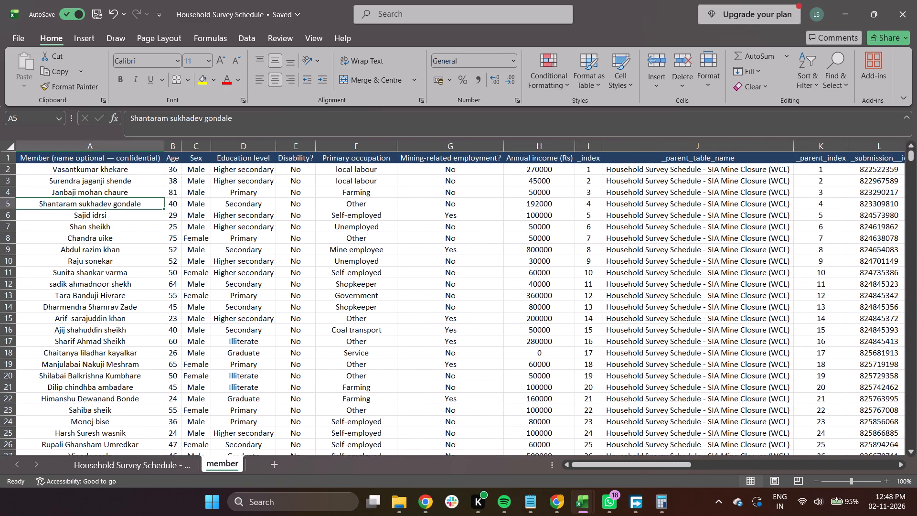
{"action": "key", "text": "Left"}
{"action": "key", "text": "Left"}
{"action": "key", "text": "Left"}
{"action": "key", "text": "Left"}
{"action": "key", "text": "Up"}
{"action": "key", "text": "Up"}
{"action": "key", "text": "Up"}
{"action": "key", "text": "Up"}
{"action": "key", "text": "Down"}
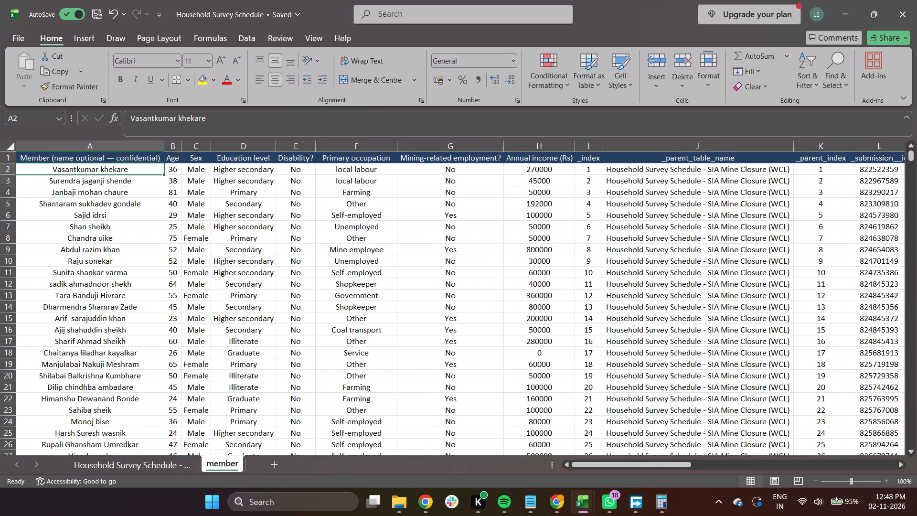
Look across the second member record in row 3 from the Member column to the submission UUID column and back.
{"action": "key", "text": "Down"}
{"action": "key", "text": "Right"}
{"action": "key", "text": "Right"}
{"action": "key", "text": "Right"}
{"action": "key", "text": "Right"}
{"action": "key", "text": "Right"}
{"action": "key", "text": "Right"}
{"action": "key", "text": "Right"}
{"action": "key", "text": "Right"}
{"action": "key", "text": "Right"}
{"action": "key", "text": "Right"}
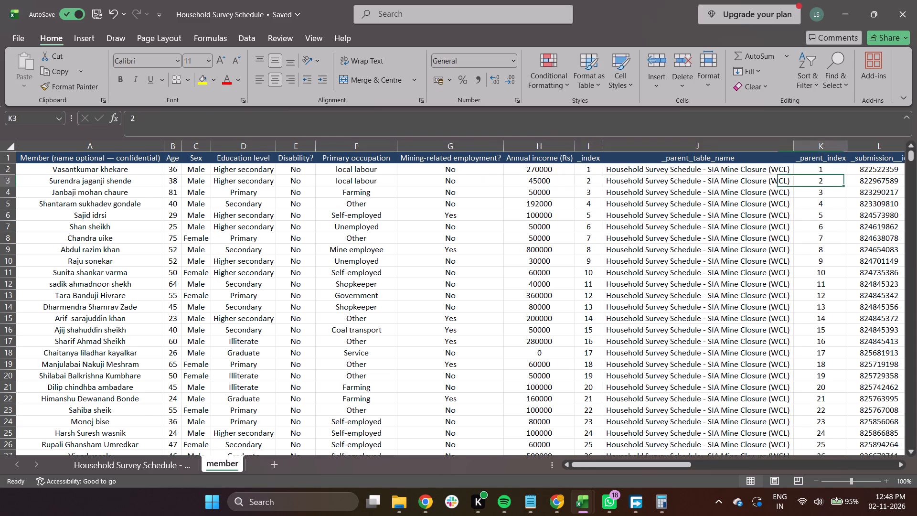
{"action": "key", "text": "Right"}
{"action": "key", "text": "Right"}
{"action": "key", "text": "Left"}
{"action": "key", "text": "Left"}
{"action": "key", "text": "Left"}
{"action": "key", "text": "Left"}
{"action": "key", "text": "Left"}
{"action": "key", "text": "Left"}
{"action": "key", "text": "Left"}
{"action": "key", "text": "Left"}
{"action": "key", "text": "Left"}
{"action": "key", "text": "Left"}
{"action": "key", "text": "Left"}
{"action": "key", "text": "Left"}
{"action": "key", "text": "Left"}
{"action": "key", "text": "Left"}
{"action": "key", "text": "Left"}
{"action": "key", "text": "Left"}
{"action": "key", "text": "Left"}
{"action": "key", "text": "Left"}
{"action": "key", "text": "Left"}
{"action": "key", "text": "Left"}
{"action": "key", "text": "Left"}
{"action": "key", "text": "Left"}
{"action": "key", "text": "Left"}
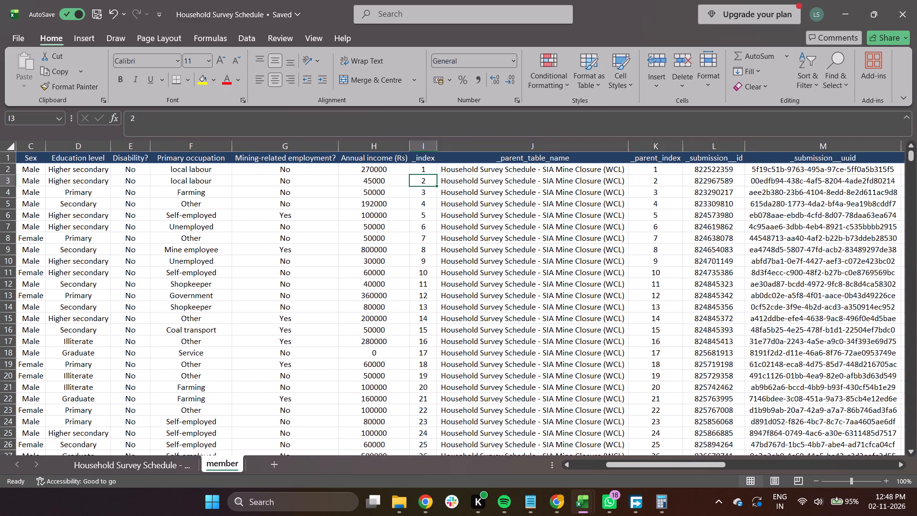
Rename the column I header in row 1 of the member sheet as Index.
{"action": "key", "text": "Right"}
{"action": "key", "text": "Right"}
{"action": "key", "text": "Right"}
{"action": "key", "text": "Right"}
{"action": "key", "text": "Right"}
{"action": "key", "text": "Right"}
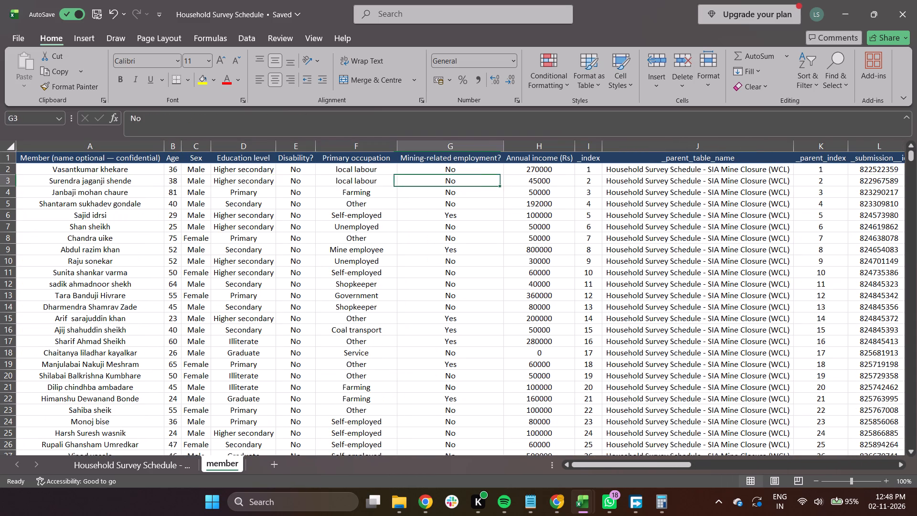
{"action": "key", "text": "Right"}
{"action": "key", "text": "Right"}
{"action": "key", "text": "Up"}
{"action": "key", "text": "Up"}
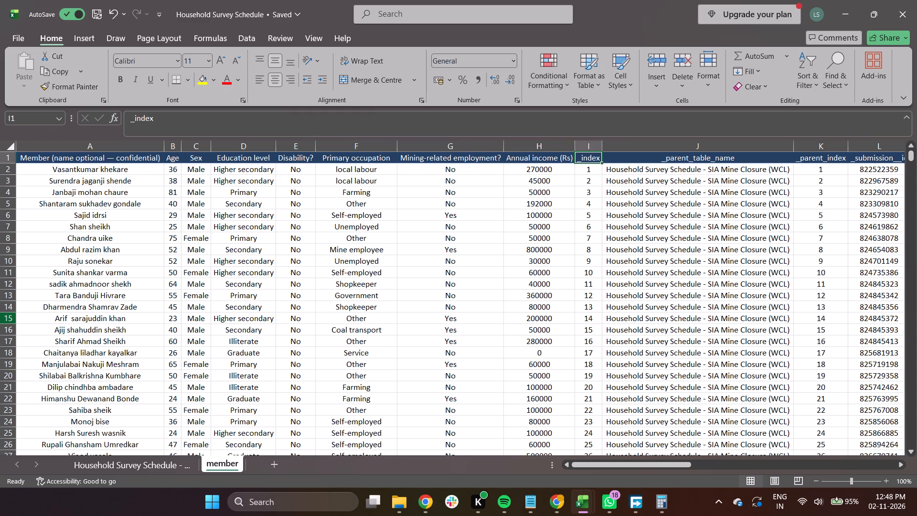
{"action": "left_click", "coordinate": [139, 122]}
{"action": "key", "text": "Left"}
{"action": "key", "text": "Left"}
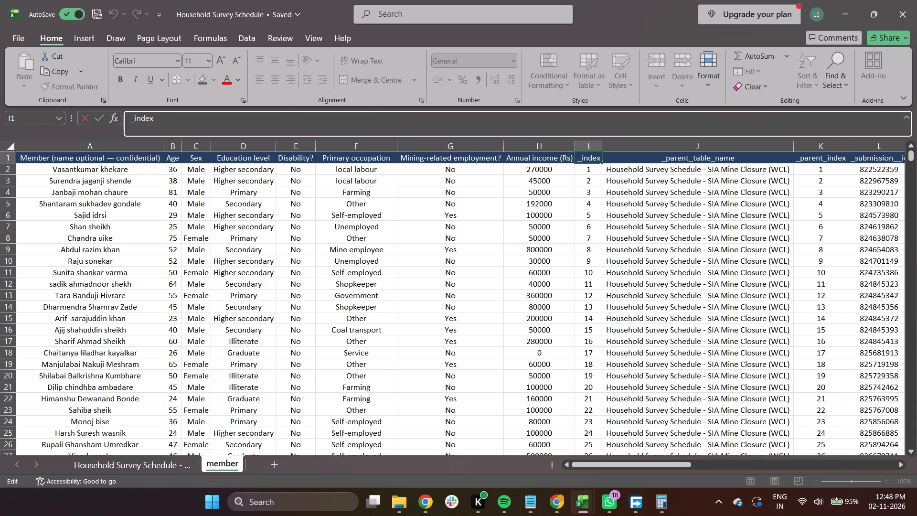
{"action": "key", "text": "Right"}
{"action": "key", "text": "Left"}
{"action": "key", "text": "Right"}
{"action": "key", "text": "BackSpace"}
{"action": "key", "text": "BackSpace"}
{"action": "key", "text": "BackSpace"}
{"action": "key", "text": "shift+i"}
{"action": "key", "text": "Tab"}
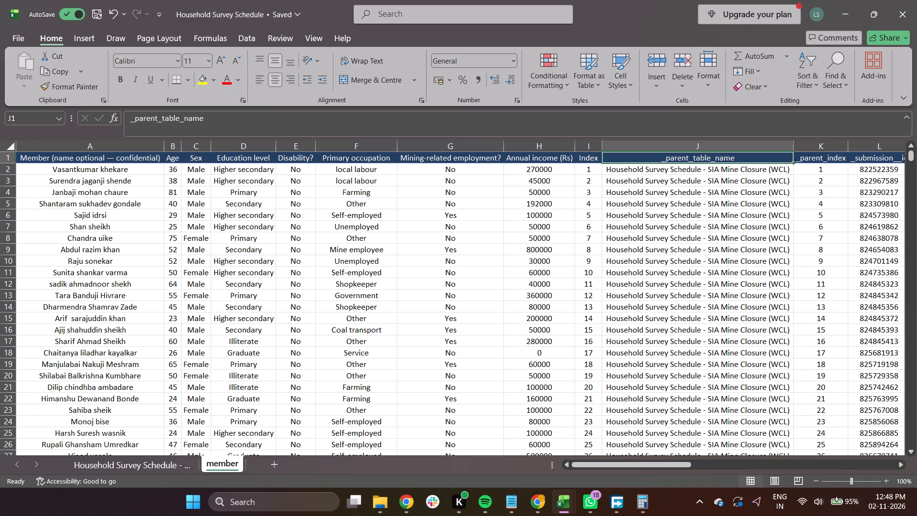
Rename the column J header in row 1 of the member sheet as Parent Table Name.
{"action": "left_click", "coordinate": [135, 118]}
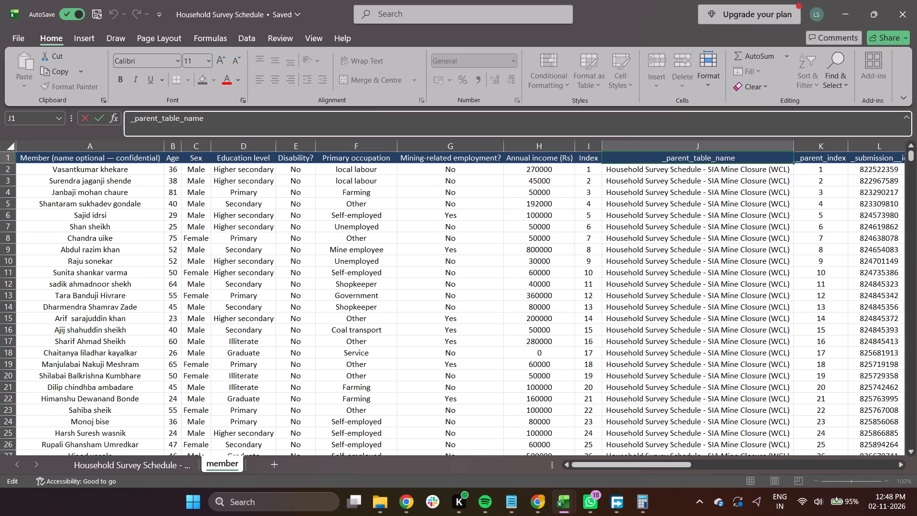
{"action": "key", "text": "BackSpace"}
{"action": "key", "text": "Right"}
{"action": "key", "text": "BackSpace"}
{"action": "key", "text": "shift+p"}
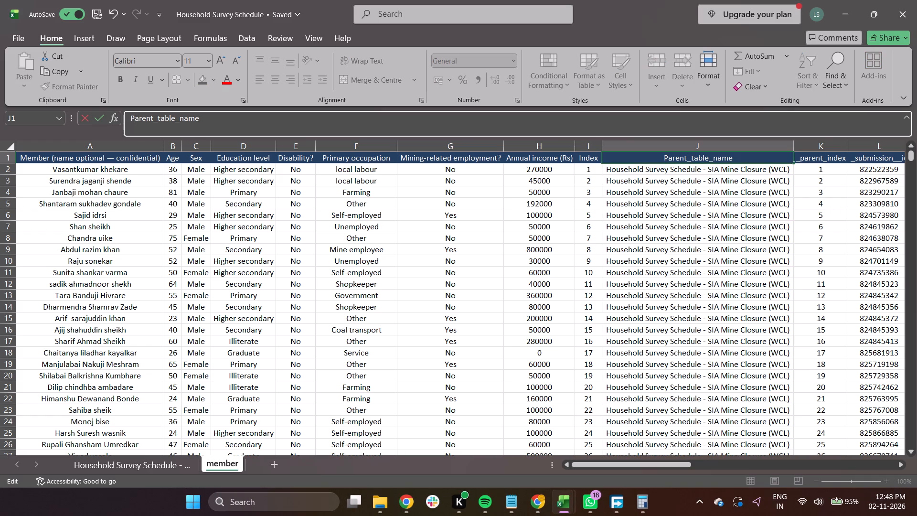
{"action": "key", "text": "Right"}
{"action": "key", "text": "Right"}
{"action": "key", "text": "Right"}
{"action": "key", "text": "Right"}
{"action": "key", "text": "Right"}
{"action": "key", "text": "Right"}
{"action": "key", "text": "BackSpace"}
{"action": "key", "text": "space"}
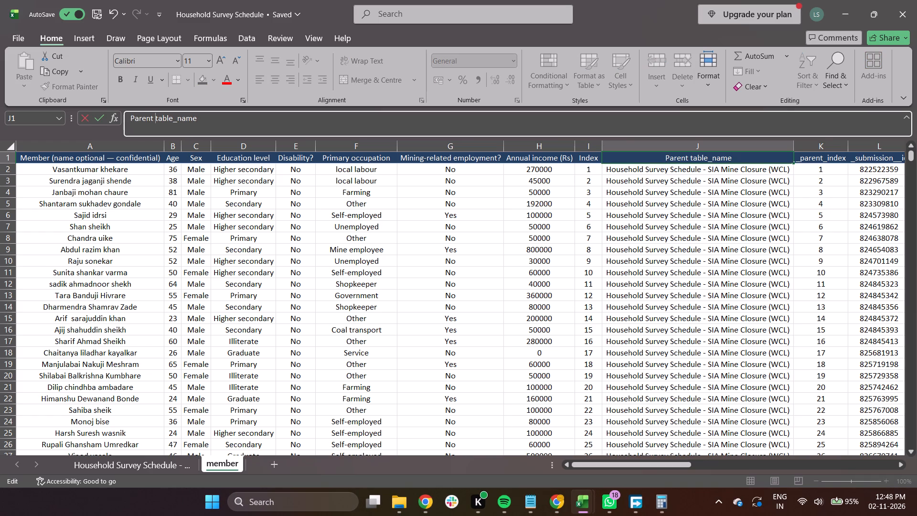
{"action": "key", "text": "Right"}
{"action": "key", "text": "BackSpace"}
{"action": "key", "text": "shift+t"}
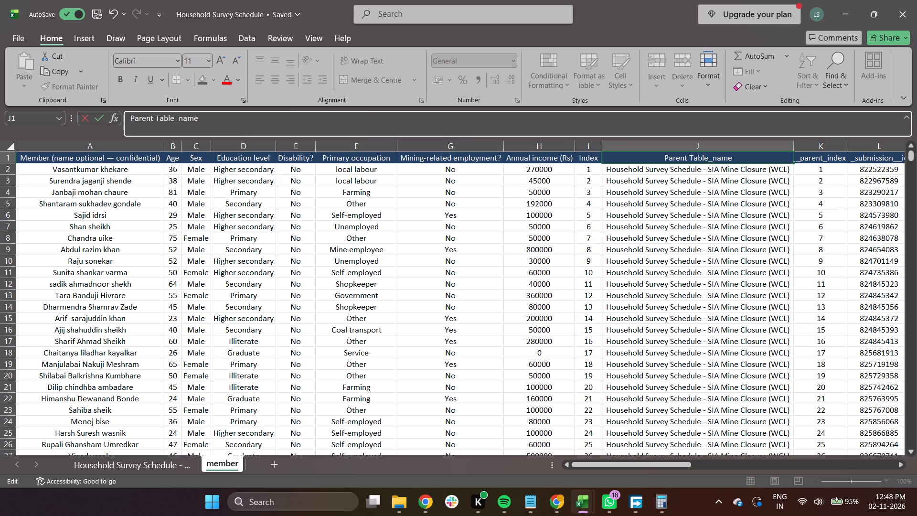
{"action": "key", "text": "Right"}
{"action": "key", "text": "Right"}
{"action": "key", "text": "Right"}
{"action": "key", "text": "Right"}
{"action": "key", "text": "Right"}
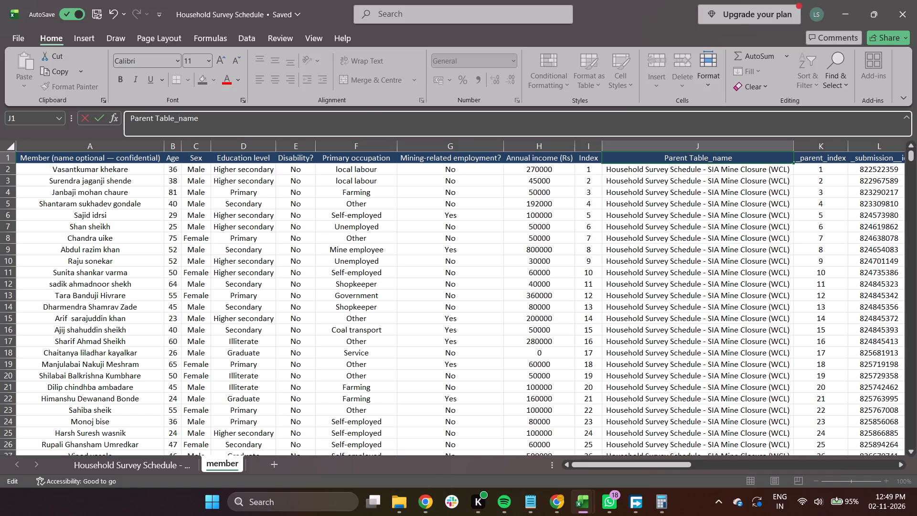
{"action": "key", "text": "BackSpace"}
{"action": "key", "text": "space"}
{"action": "key", "text": "Right"}
{"action": "key", "text": "BackSpace"}
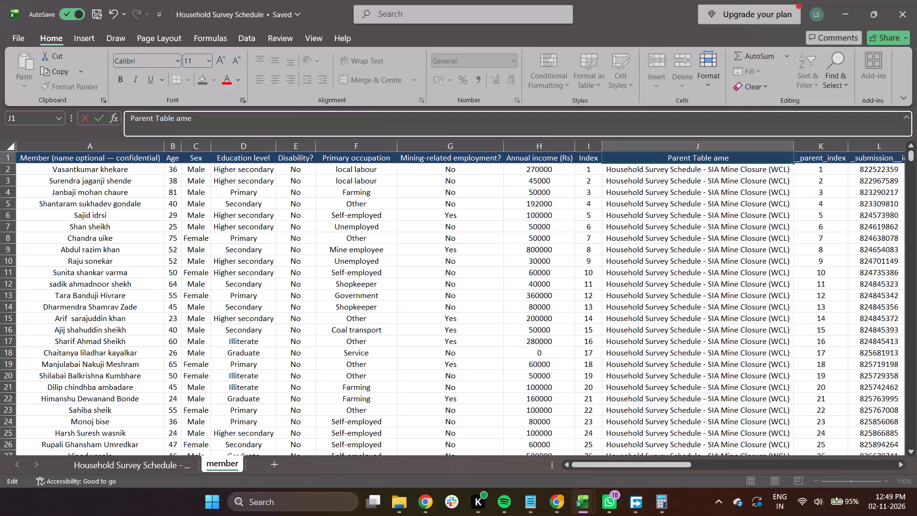
{"action": "key", "text": "shift+n"}
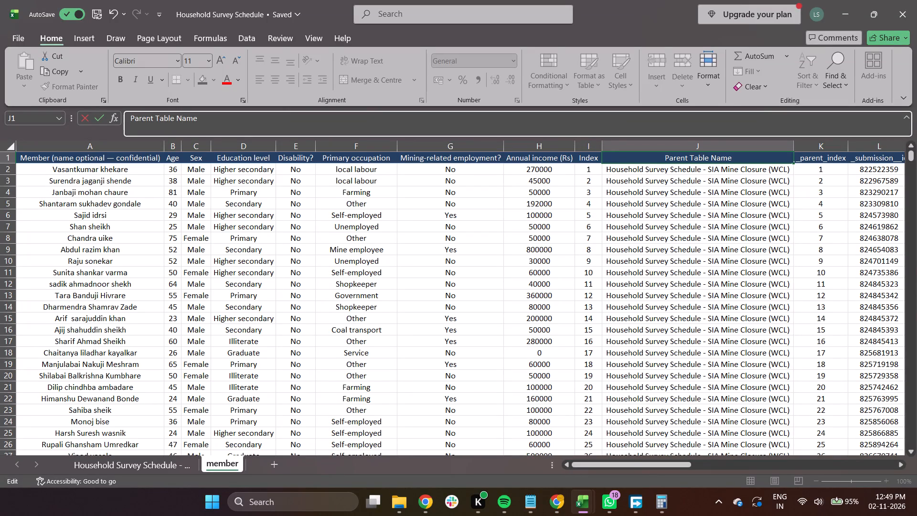
{"action": "key", "text": "Right"}
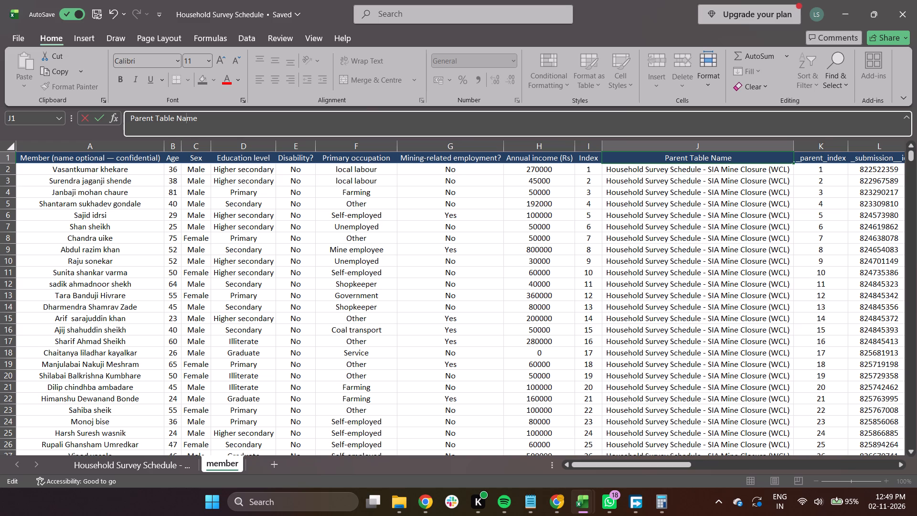
{"action": "key", "text": "Right"}
{"action": "key", "text": "Right"}
{"action": "key", "text": "Tab"}
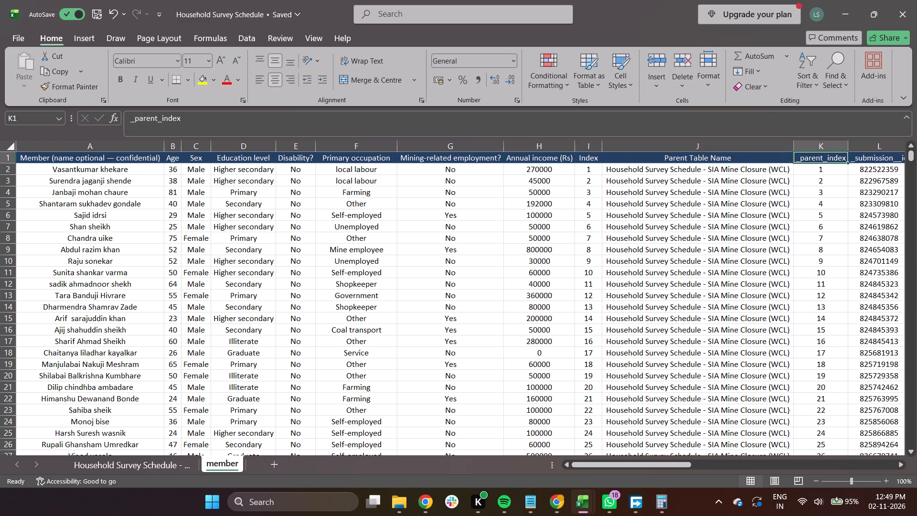
Rename the column K header in row 1 of the member sheet as Parent Index.
{"action": "left_click", "coordinate": [135, 118]}
{"action": "key", "text": "BackSpace"}
{"action": "key", "text": "shift+p"}
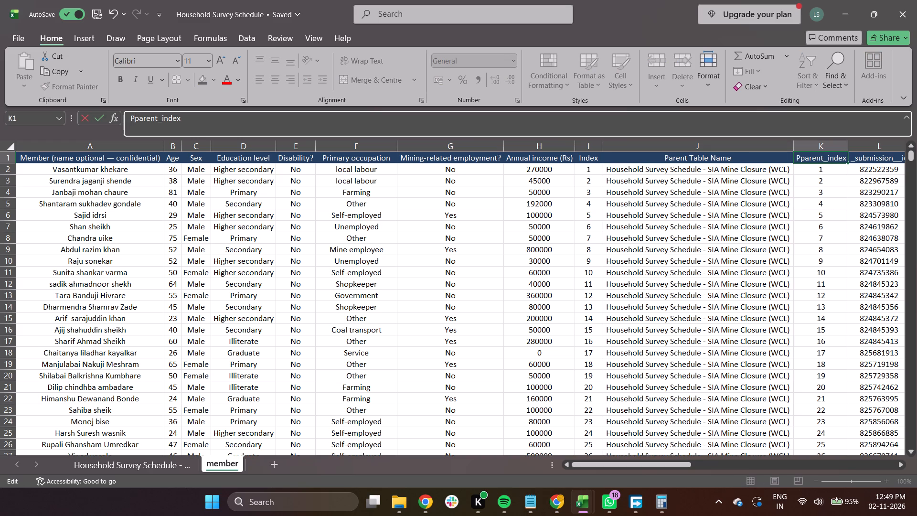
{"action": "key", "text": "Right"}
{"action": "key", "text": "BackSpace"}
{"action": "key", "text": "Right"}
{"action": "key", "text": "Right"}
{"action": "key", "text": "Right"}
{"action": "key", "text": "Right"}
{"action": "key", "text": "Right"}
{"action": "key", "text": "Right"}
{"action": "key", "text": "Right"}
{"action": "key", "text": "Left"}
{"action": "key", "text": "BackSpace"}
{"action": "key", "text": "space"}
{"action": "key", "text": "Right"}
{"action": "key", "text": "BackSpace"}
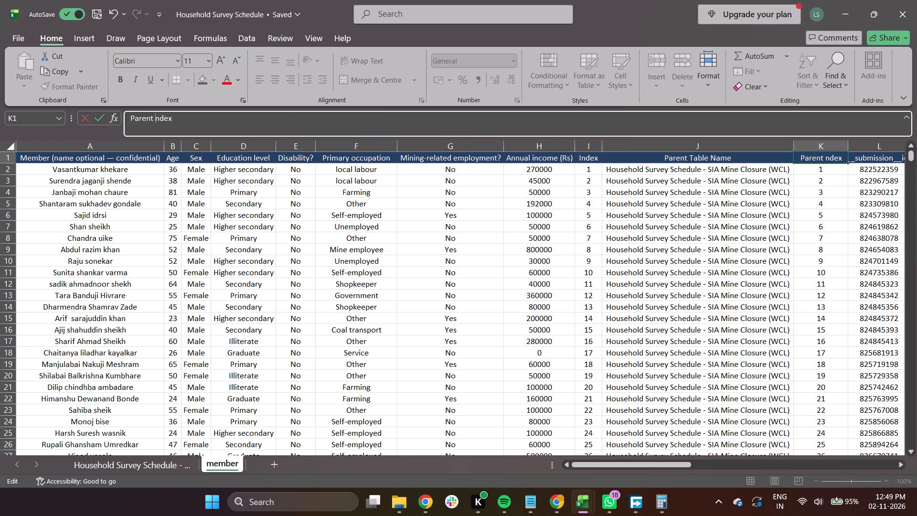
{"action": "key", "text": "shift+i"}
{"action": "key", "text": "Tab"}
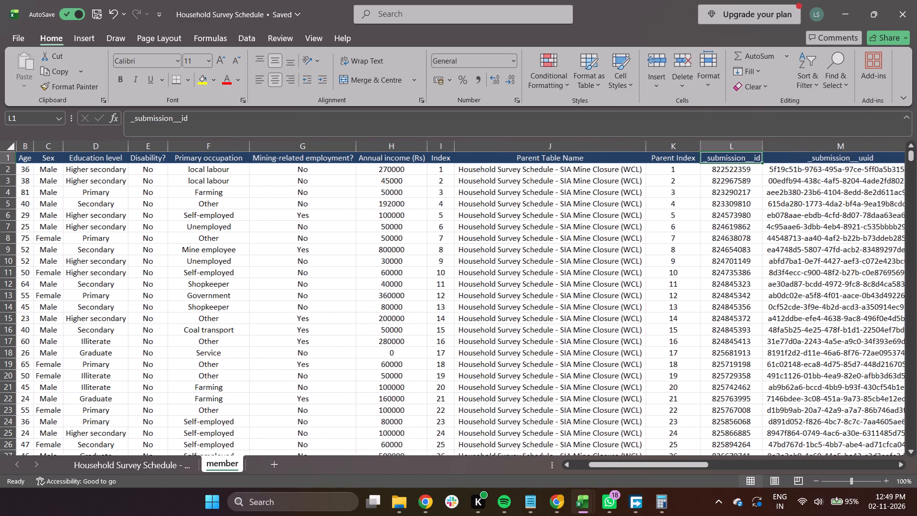
Rename the column L header in row 1 of the member sheet as Ssubmission Id.
{"action": "left_click", "coordinate": [135, 118]}
{"action": "key", "text": "BackSpace"}
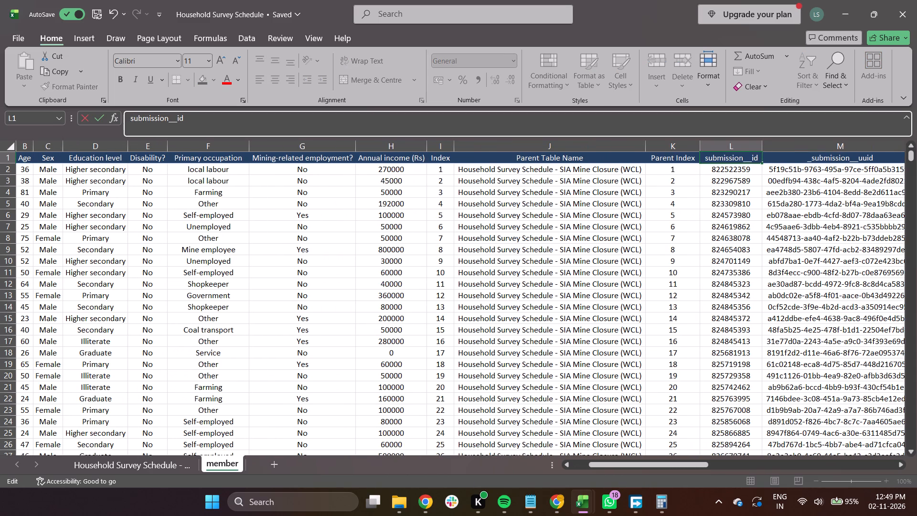
{"action": "key", "text": "shift+s"}
{"action": "key", "text": "Right"}
{"action": "key", "text": "Right"}
{"action": "key", "text": "Right"}
{"action": "key", "text": "Right"}
{"action": "key", "text": "Right"}
{"action": "key", "text": "Right"}
{"action": "key", "text": "Right"}
{"action": "key", "text": "Right"}
{"action": "key", "text": "Right"}
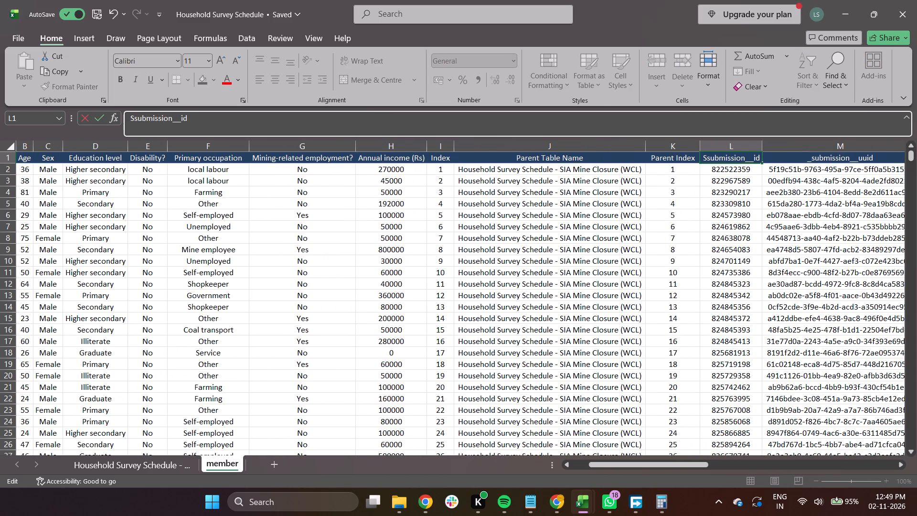
{"action": "key", "text": "Right"}
{"action": "key", "text": "Right"}
{"action": "key", "text": "Right"}
{"action": "key", "text": "BackSpace"}
{"action": "key", "text": "BackSpace"}
{"action": "key", "text": "space"}
{"action": "key", "text": "Right"}
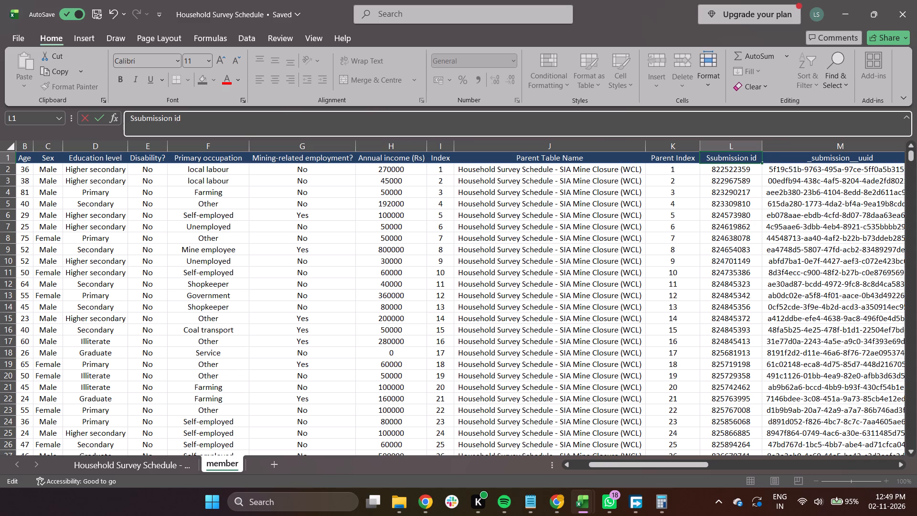
{"action": "key", "text": "BackSpace"}
{"action": "key", "text": "shift+i"}
{"action": "key", "text": "Tab"}
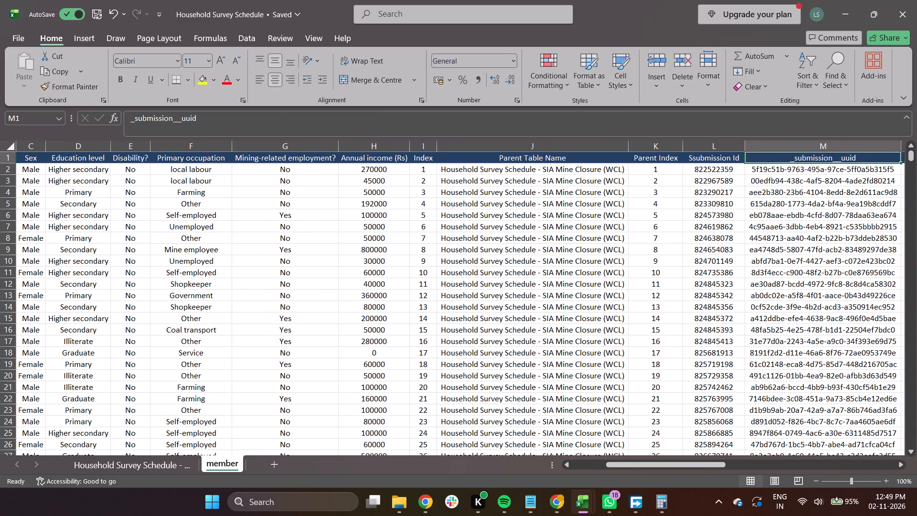
Rename the column M header in row 1 of the member sheet as Submission Uuid.
{"action": "left_click", "coordinate": [135, 118]}
{"action": "key", "text": "BackSpace"}
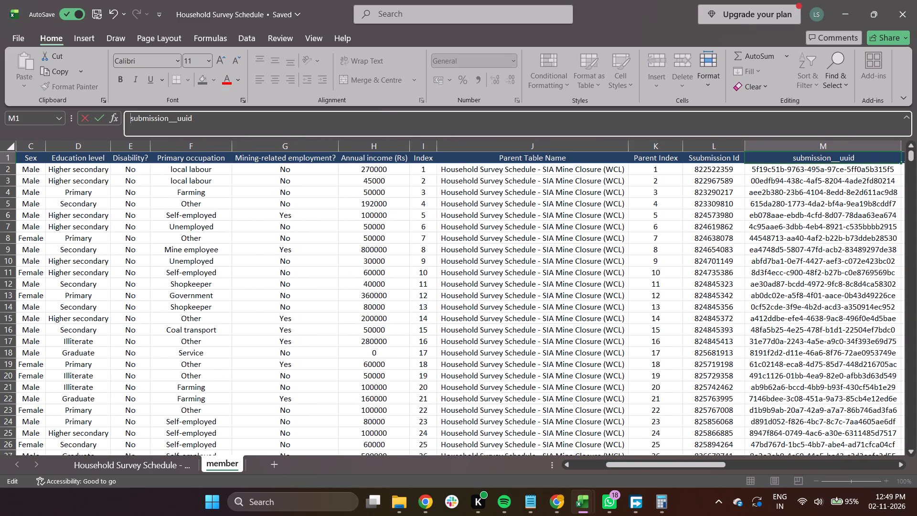
{"action": "key", "text": "Right"}
{"action": "key", "text": "BackSpace"}
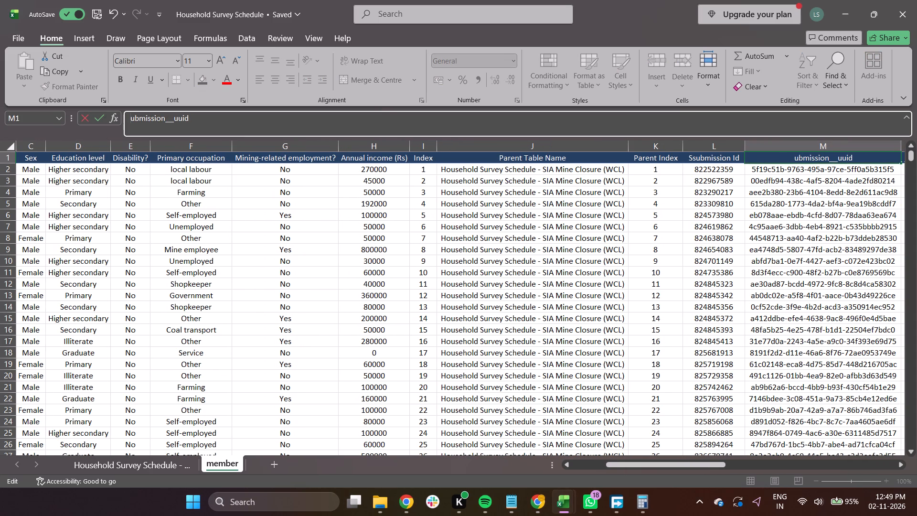
{"action": "key", "text": "shift+s"}
{"action": "key", "text": "Right"}
{"action": "key", "text": "Right"}
{"action": "key", "text": "Right"}
{"action": "key", "text": "Right"}
{"action": "key", "text": "Right"}
{"action": "key", "text": "Right"}
{"action": "key", "text": "Right"}
{"action": "key", "text": "Right"}
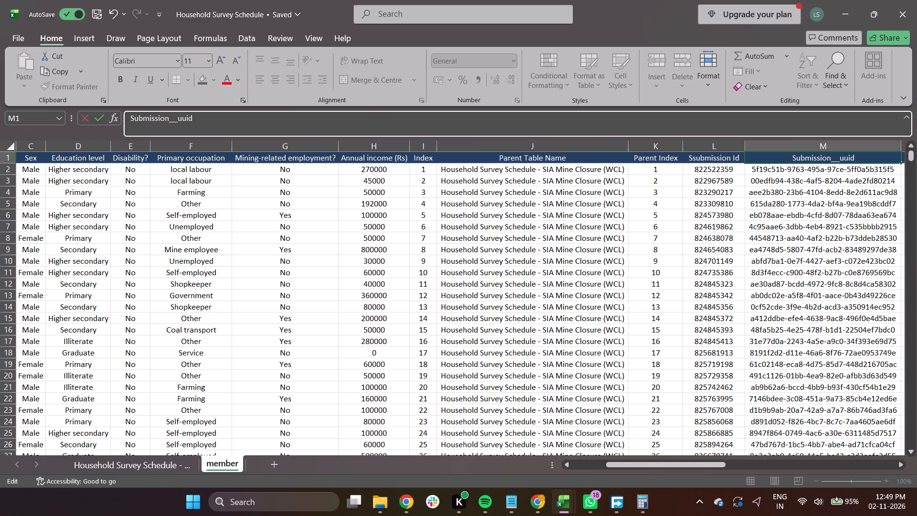
{"action": "key", "text": "Right"}
{"action": "key", "text": "Right"}
{"action": "key", "text": "Right"}
{"action": "key", "text": "BackSpace"}
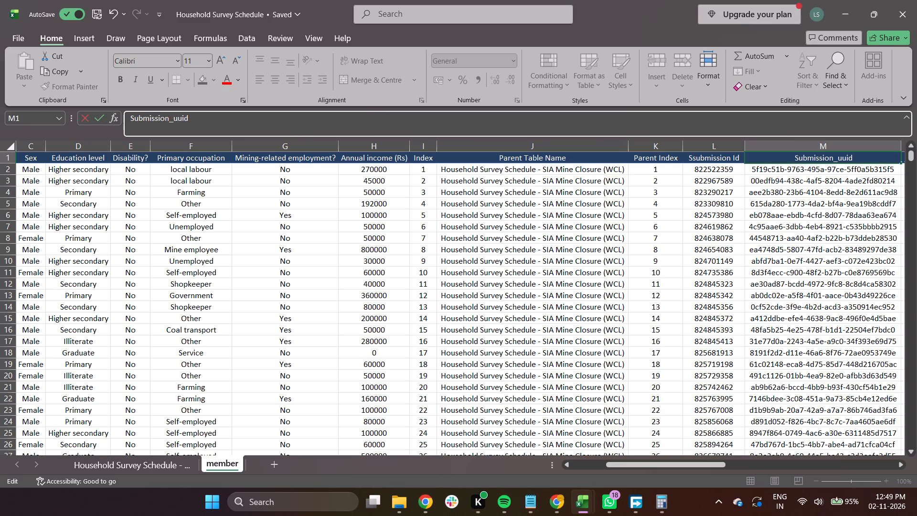
{"action": "key", "text": "BackSpace"}
{"action": "key", "text": "space"}
{"action": "key", "text": "Right"}
{"action": "key", "text": "BackSpace"}
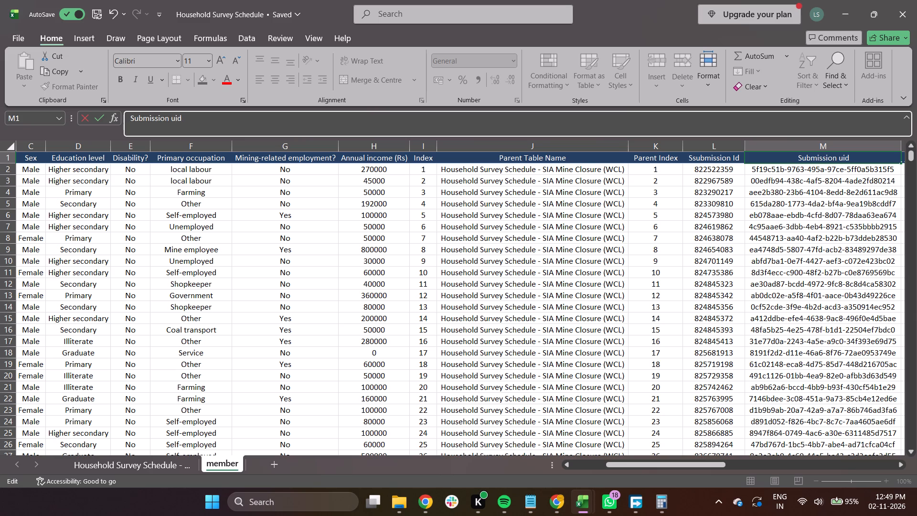
{"action": "key", "text": "shift+u"}
{"action": "key", "text": "Right"}
{"action": "key", "text": "Right"}
{"action": "key", "text": "Right"}
{"action": "key", "text": "Tab"}
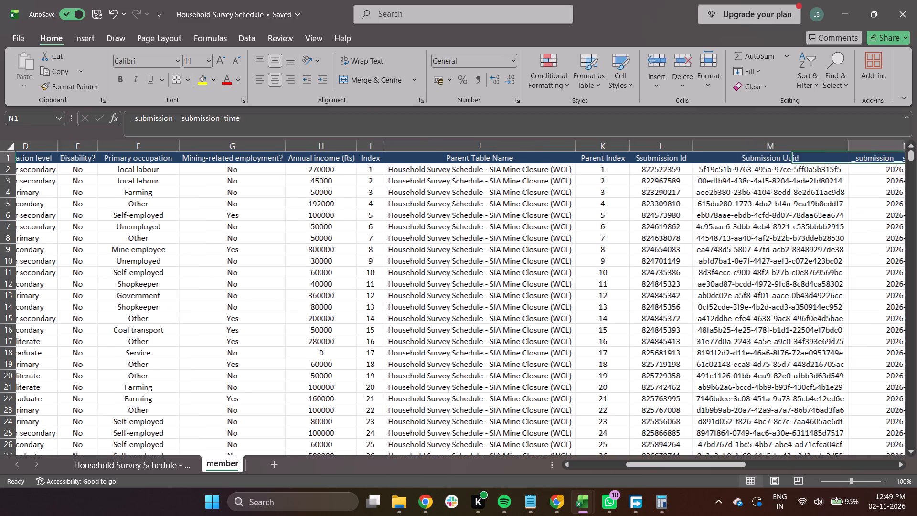
Rename the column N header in row 1 of the member sheet as Ssubmission submission time.
{"action": "key", "text": "Left"}
{"action": "key", "text": "Right"}
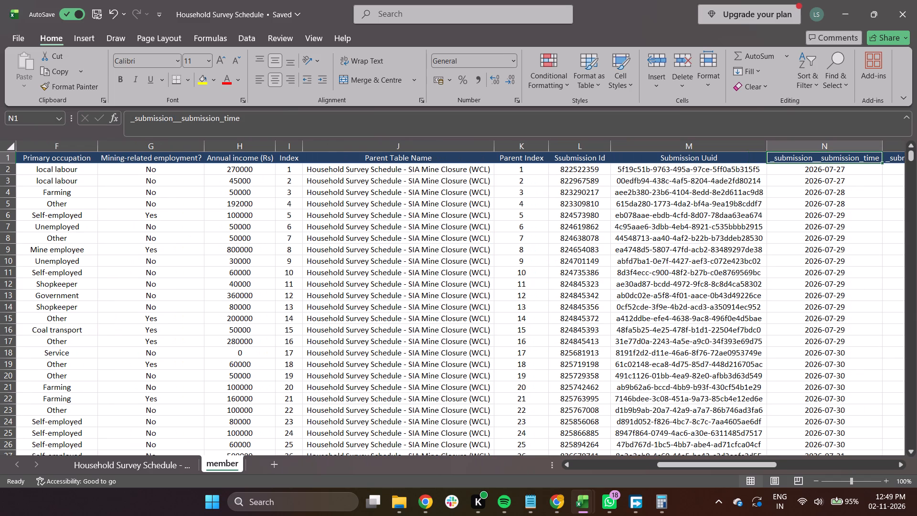
{"action": "left_click", "coordinate": [135, 118]}
{"action": "key", "text": "BackSpace"}
{"action": "key", "text": "shift+s"}
{"action": "key", "text": "Right"}
{"action": "key", "text": "Right"}
{"action": "key", "text": "Right"}
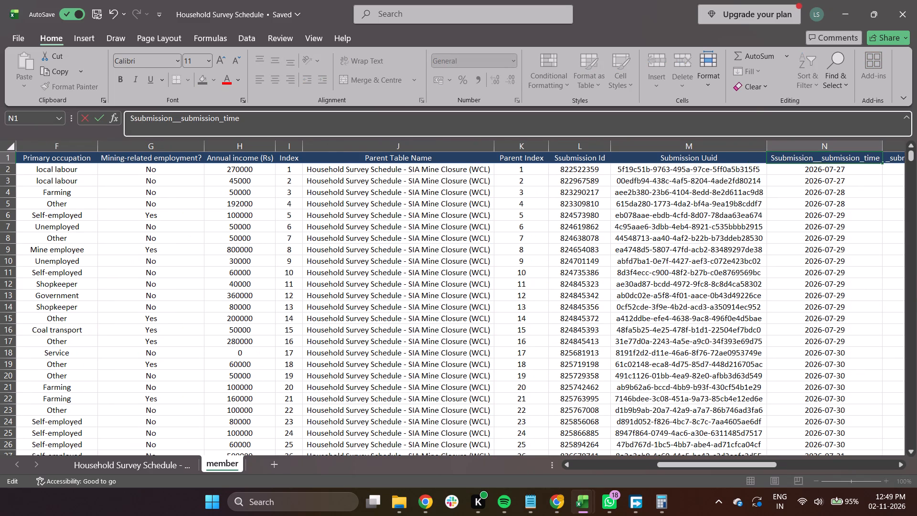
{"action": "key", "text": "Right"}
{"action": "key", "text": "Right"}
{"action": "key", "text": "Right"}
{"action": "key", "text": "Right"}
{"action": "key", "text": "Right"}
{"action": "key", "text": "Right"}
{"action": "key", "text": "Right"}
{"action": "key", "text": "Right"}
{"action": "key", "text": "Right"}
{"action": "key", "text": "BackSpace"}
{"action": "key", "text": "BackSpace"}
{"action": "key", "text": "space"}
{"action": "key", "text": "Right"}
{"action": "key", "text": "Right"}
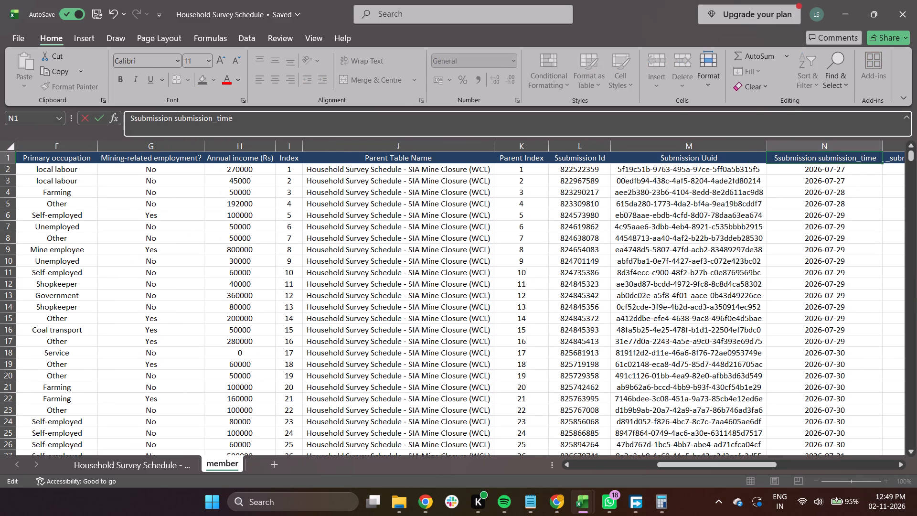
{"action": "key", "text": "Right"}
{"action": "key", "text": "Right"}
{"action": "key", "text": "Right"}
{"action": "key", "text": "Right"}
{"action": "key", "text": "Right"}
{"action": "key", "text": "Right"}
{"action": "key", "text": "Right"}
{"action": "key", "text": "Right"}
{"action": "key", "text": "Right"}
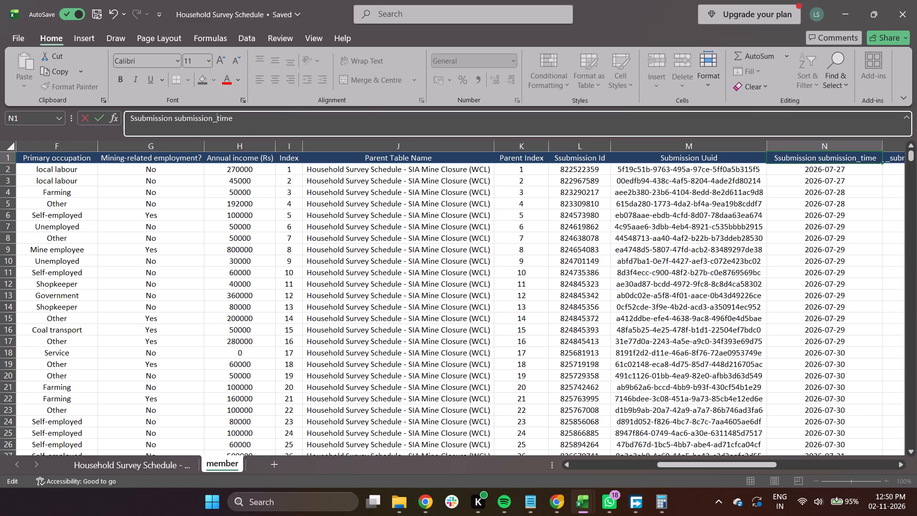
{"action": "key", "text": "BackSpace"}
{"action": "key", "text": "space"}
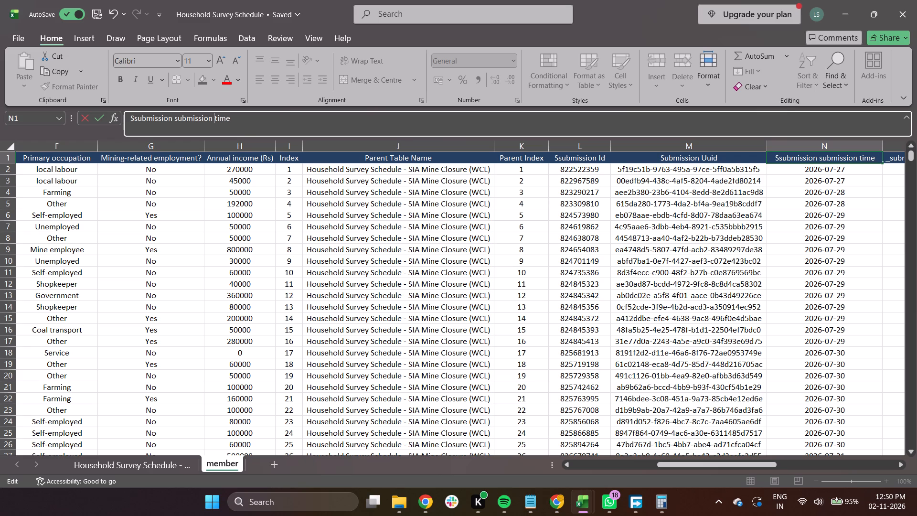
{"action": "key", "text": "Tab"}
Review the member sheet's row 1 headers from column A across to column R.
{"action": "key", "text": "Left"}
{"action": "key", "text": "Left"}
{"action": "key", "text": "Left"}
{"action": "key", "text": "Left"}
{"action": "key", "text": "Left"}
{"action": "key", "text": "Left"}
{"action": "key", "text": "Left"}
{"action": "key", "text": "Left"}
{"action": "key", "text": "Left"}
{"action": "key", "text": "Left"}
{"action": "key", "text": "Left"}
{"action": "key", "text": "Left"}
{"action": "key", "text": "Left"}
{"action": "key", "text": "Left"}
{"action": "key", "text": "Left"}
{"action": "key", "text": "Left"}
{"action": "key", "text": "Left"}
{"action": "key", "text": "Left"}
{"action": "key", "text": "Left"}
{"action": "key", "text": "Left"}
{"action": "key", "text": "Left"}
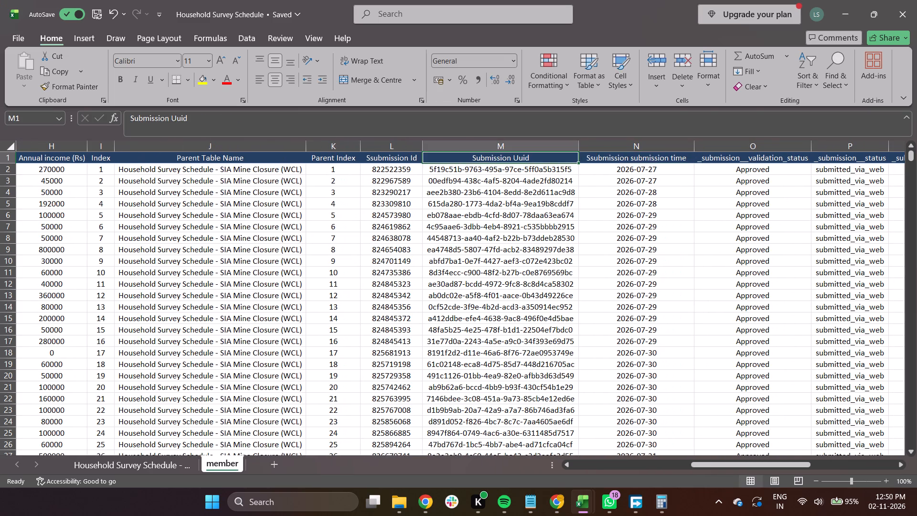
{"action": "key", "text": "Right"}
{"action": "key", "text": "Right"}
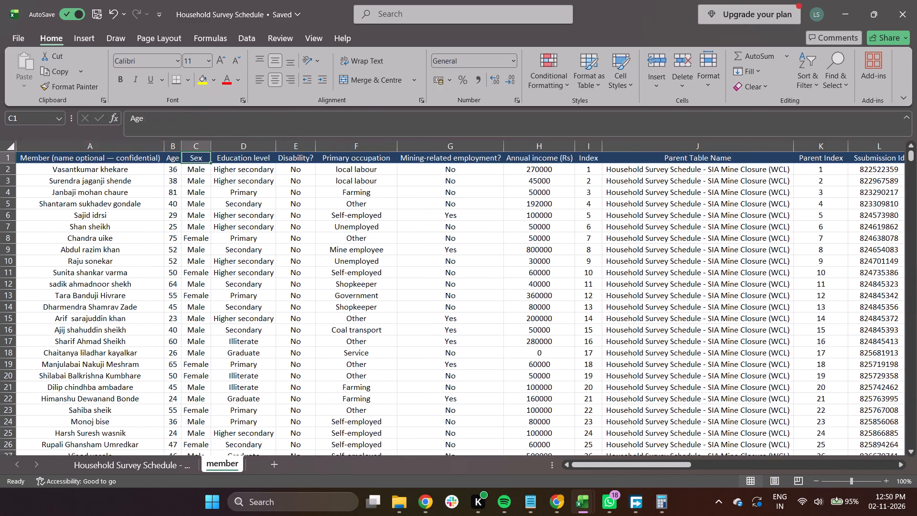
{"action": "key", "text": "Right"}
{"action": "key", "text": "Right"}
{"action": "key", "text": "Right"}
{"action": "key", "text": "Right"}
{"action": "key", "text": "Right"}
{"action": "key", "text": "Right"}
{"action": "key", "text": "Right"}
{"action": "key", "text": "Right"}
{"action": "key", "text": "Right"}
{"action": "key", "text": "Right"}
{"action": "key", "text": "Right"}
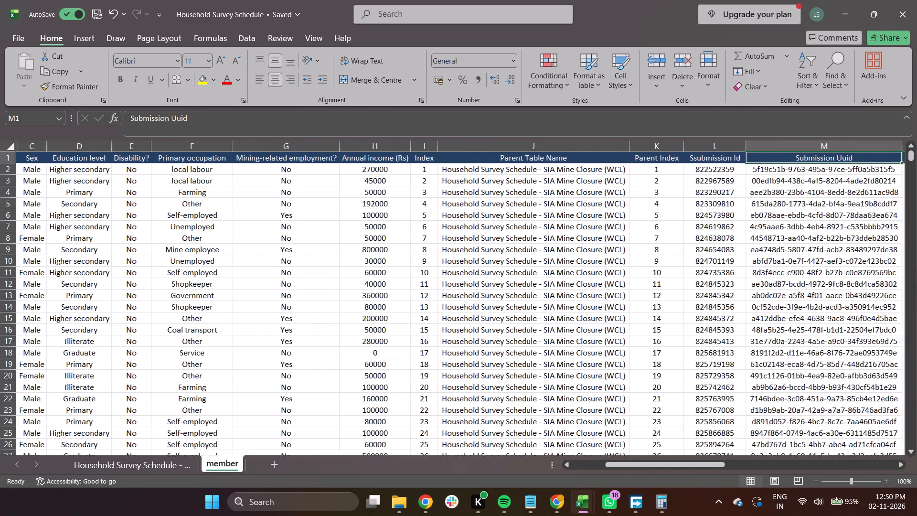
{"action": "key", "text": "Right"}
{"action": "key", "text": "Right"}
{"action": "key", "text": "Right"}
{"action": "key", "text": "Right"}
Rename the column O header in row 1 of the member sheet as Submission Validation Status.
{"action": "key", "text": "Left"}
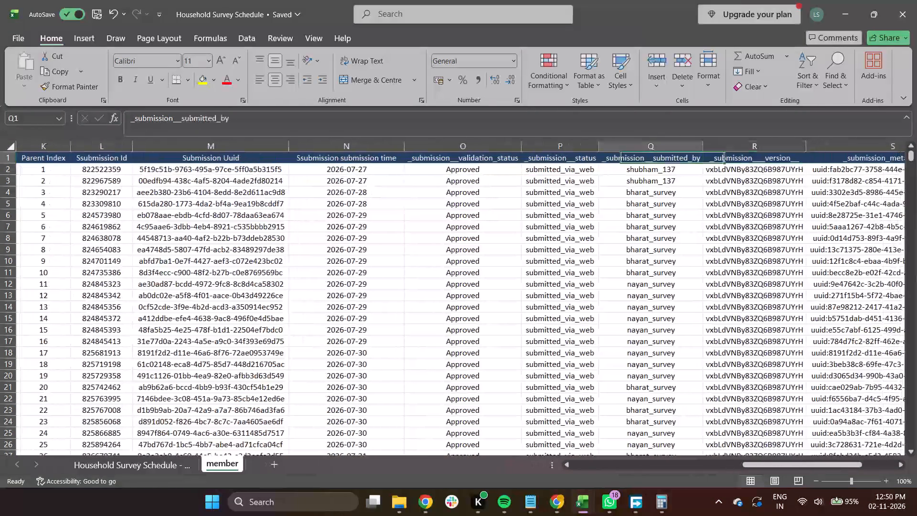
{"action": "key", "text": "Left"}
{"action": "key", "text": "Left"}
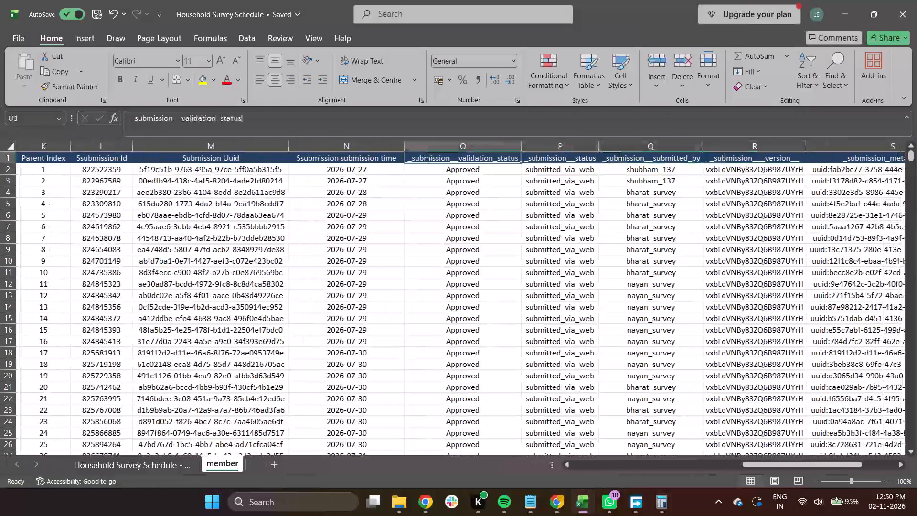
{"action": "left_click", "coordinate": [135, 118]}
{"action": "key", "text": "BackSpace"}
{"action": "key", "text": "Right"}
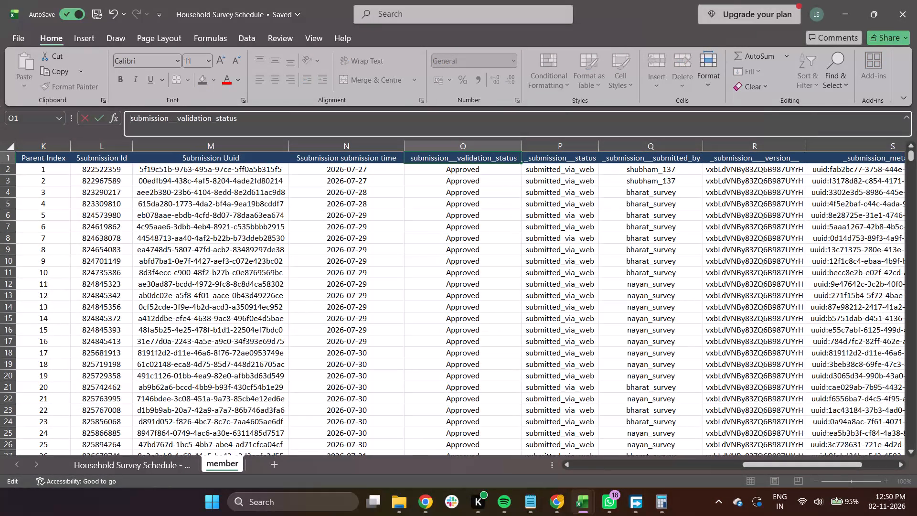
{"action": "key", "text": "BackSpace"}
{"action": "key", "text": "shift+s"}
{"action": "key", "text": "Right"}
{"action": "key", "text": "Right"}
{"action": "key", "text": "Right"}
{"action": "key", "text": "Right"}
{"action": "key", "text": "Right"}
{"action": "key", "text": "Right"}
{"action": "key", "text": "Right"}
{"action": "key", "text": "Right"}
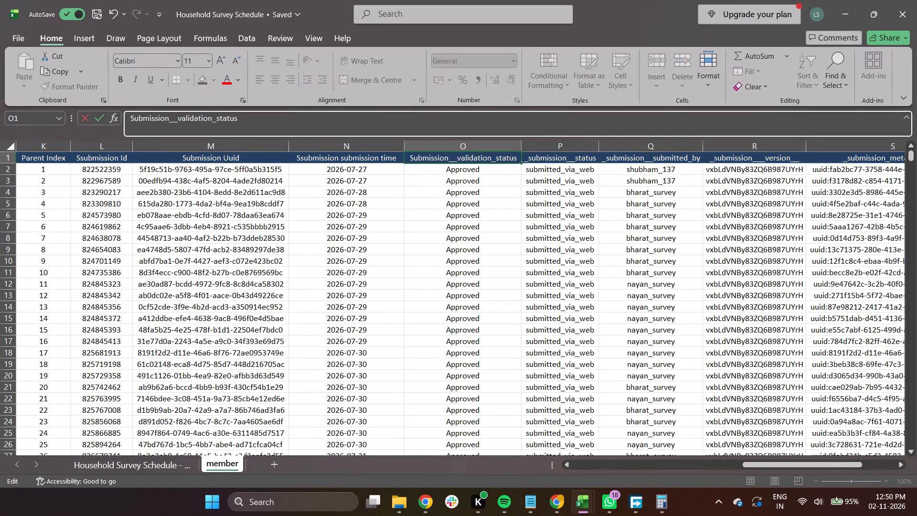
{"action": "key", "text": "Right"}
{"action": "key", "text": "Right"}
{"action": "key", "text": "Right"}
{"action": "key", "text": "BackSpace"}
{"action": "key", "text": "BackSpace"}
{"action": "key", "text": "space"}
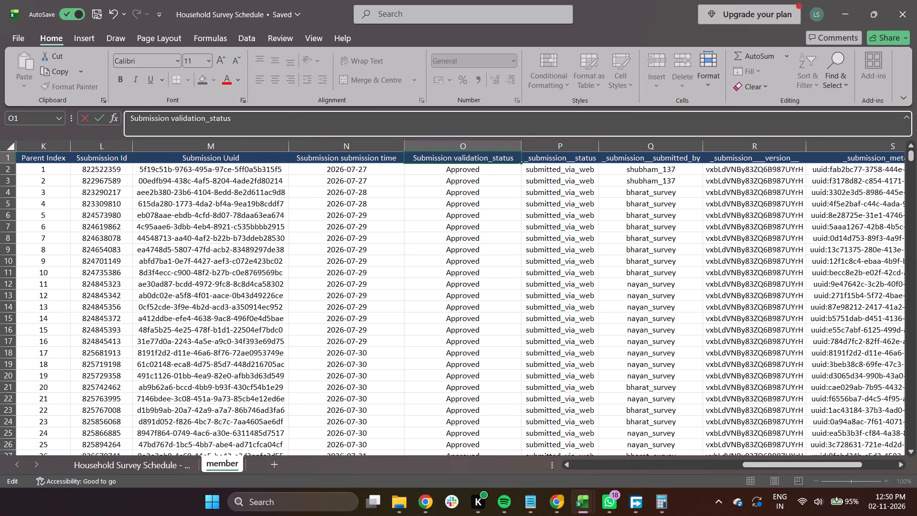
{"action": "key", "text": "Right"}
{"action": "key", "text": "BackSpace"}
{"action": "key", "text": "shift+v"}
{"action": "key", "text": "Right"}
{"action": "key", "text": "Right"}
{"action": "key", "text": "Right"}
{"action": "key", "text": "Right"}
{"action": "key", "text": "Right"}
{"action": "key", "text": "Right"}
{"action": "key", "text": "Right"}
{"action": "key", "text": "Right"}
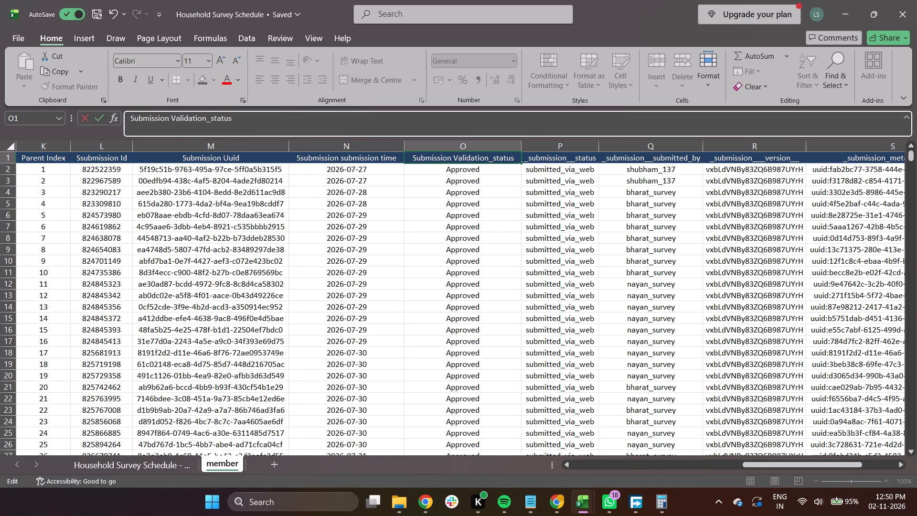
{"action": "key", "text": "Right"}
{"action": "key", "text": "Right"}
{"action": "key", "text": "Right"}
{"action": "key", "text": "BackSpace"}
{"action": "key", "text": "BackSpace"}
{"action": "key", "text": "space"}
{"action": "type", "text": "S"}
{"action": "key", "text": "Right"}
{"action": "key", "text": "Tab"}
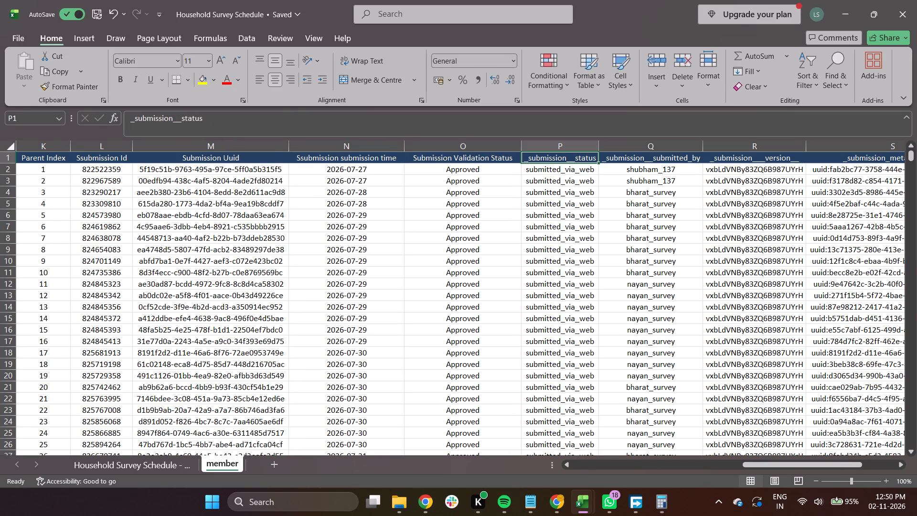
Rename the column P header in row 1 of the member sheet as Submission status.
{"action": "left_click", "coordinate": [135, 118]}
{"action": "key", "text": "BackSpace"}
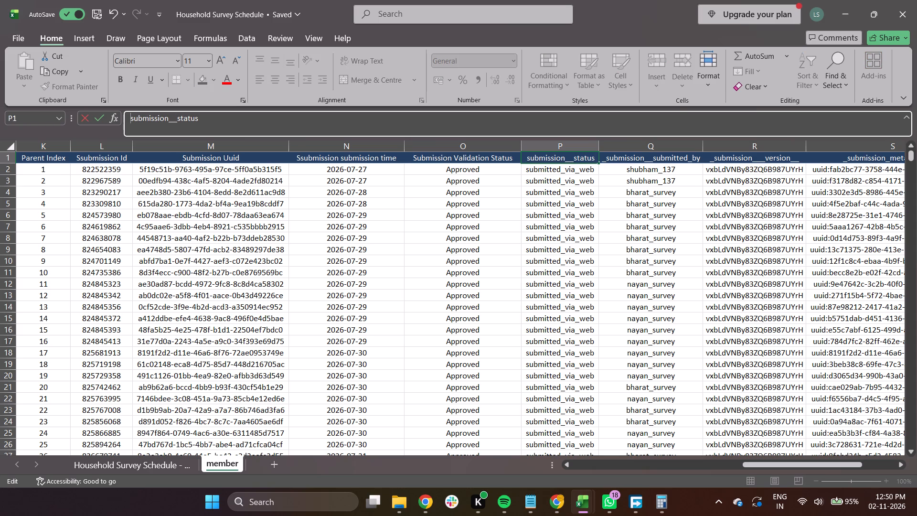
{"action": "key", "text": "shift+s"}
{"action": "key", "text": "Right"}
{"action": "key", "text": "Left"}
{"action": "key", "text": "Right"}
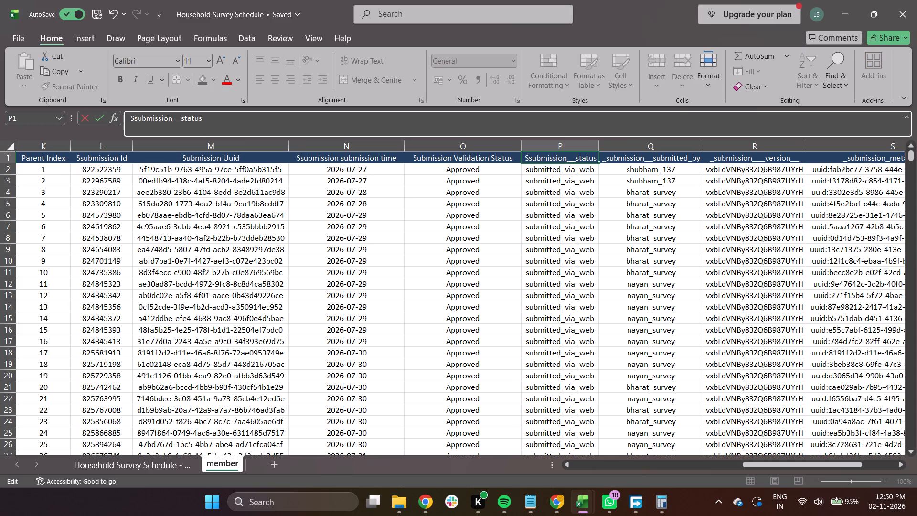
{"action": "key", "text": "BackSpace"}
{"action": "key", "text": "Right"}
{"action": "key", "text": "Right"}
{"action": "key", "text": "Right"}
{"action": "key", "text": "Right"}
{"action": "key", "text": "Right"}
{"action": "key", "text": "Right"}
{"action": "key", "text": "Right"}
{"action": "key", "text": "Right"}
{"action": "key", "text": "Right"}
{"action": "key", "text": "Right"}
{"action": "key", "text": "Right"}
{"action": "key", "text": "Right"}
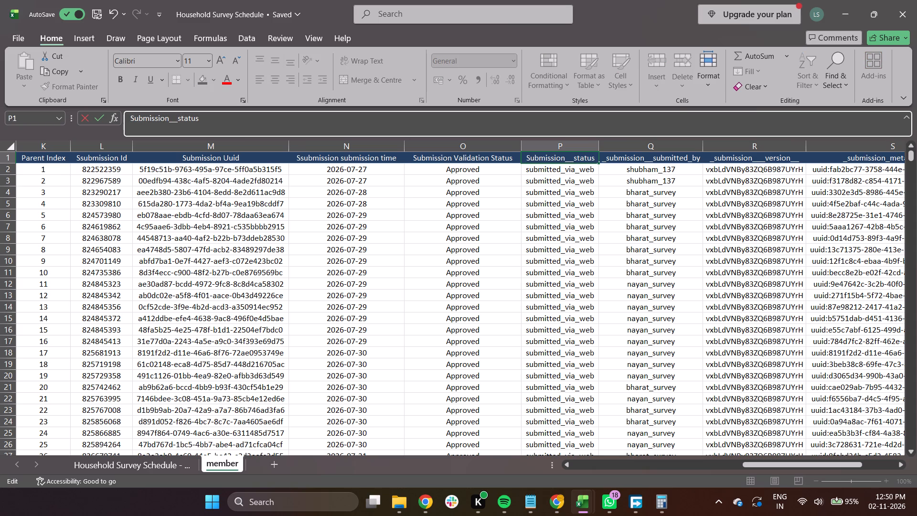
{"action": "key", "text": "Right"}
{"action": "key", "text": "Left"}
{"action": "key", "text": "Left"}
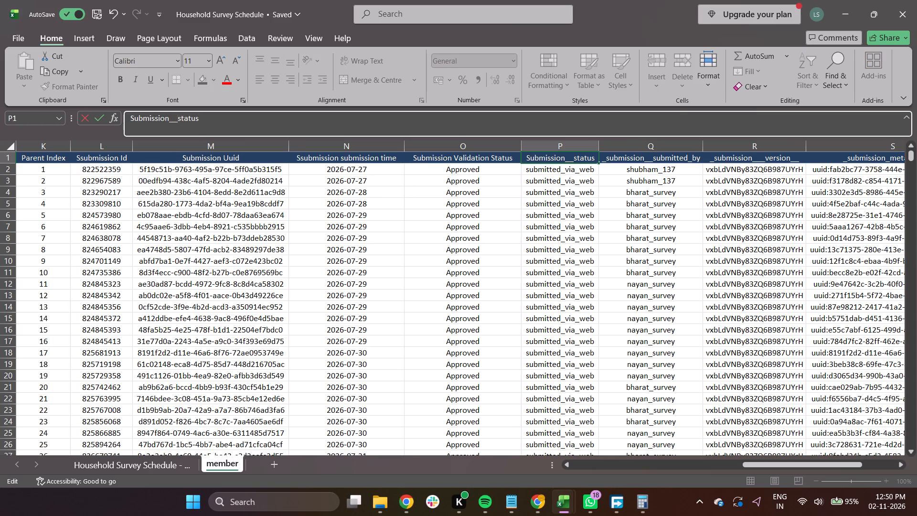
{"action": "key", "text": "BackSpace"}
{"action": "key", "text": "BackSpace"}
{"action": "key", "text": "space"}
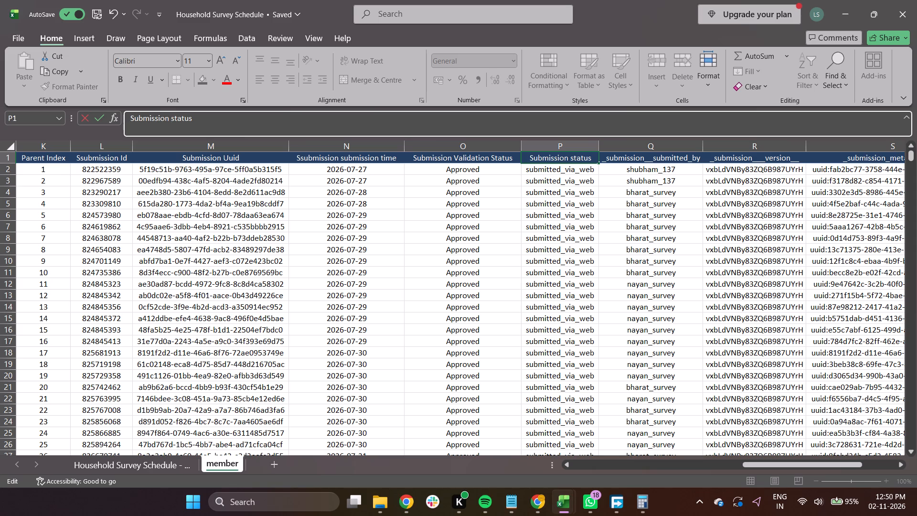
{"action": "key", "text": "Tab"}
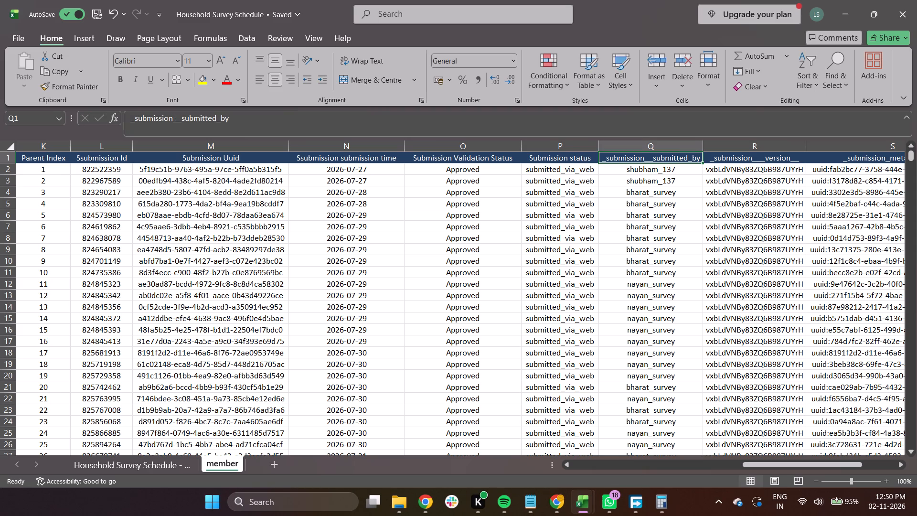
Rename the column Q header in row 1 of the member sheet as Submission Submitted By.
{"action": "left_click", "coordinate": [146, 116]}
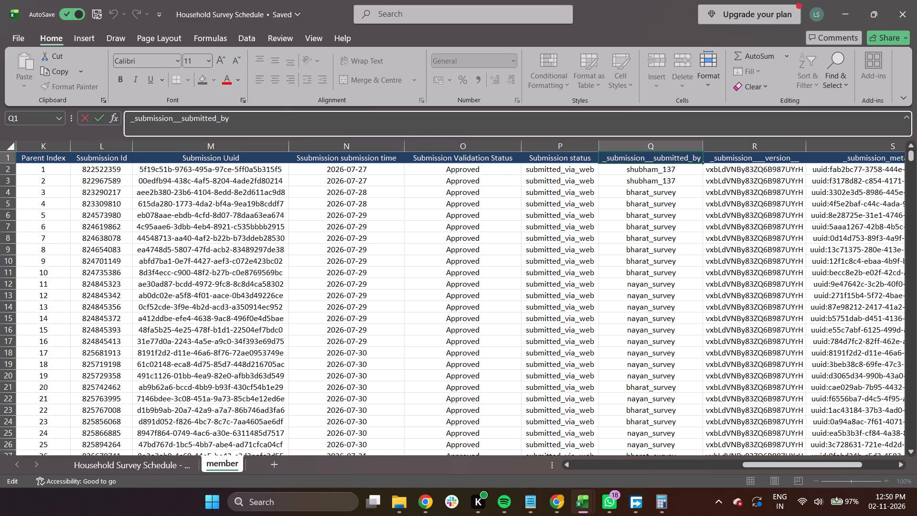
{"action": "left_click", "coordinate": [146, 116]}
{"action": "key", "text": "Left"}
{"action": "key", "text": "Left"}
{"action": "key", "text": "Left"}
{"action": "key", "text": "Right"}
{"action": "key", "text": "BackSpace"}
{"action": "key", "text": "BackSpace"}
{"action": "key", "text": "BackSpace"}
{"action": "key", "text": "BackSpace"}
{"action": "key", "text": "shift+s"}
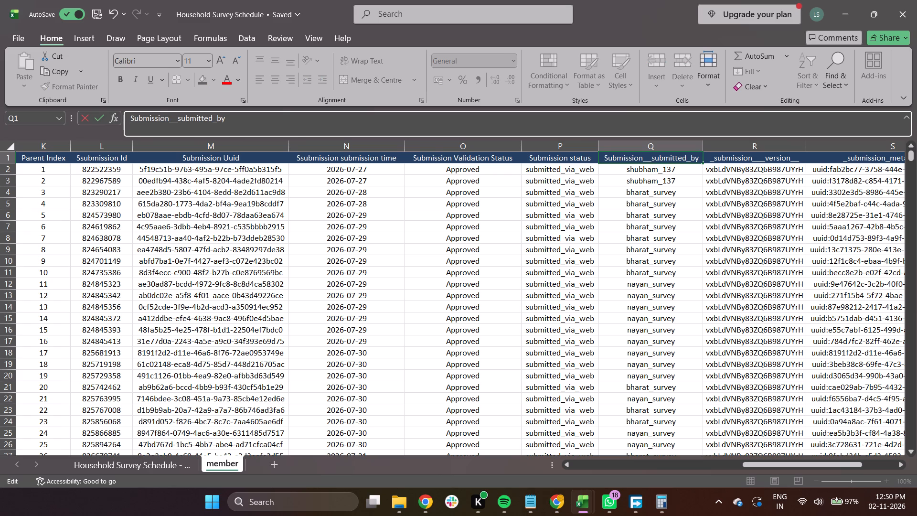
{"action": "key", "text": "Right"}
{"action": "key", "text": "Right"}
{"action": "key", "text": "Right"}
{"action": "key", "text": "Right"}
{"action": "key", "text": "Right"}
{"action": "key", "text": "Right"}
{"action": "key", "text": "Right"}
{"action": "key", "text": "Right"}
{"action": "key", "text": "Right"}
{"action": "key", "text": "Right"}
{"action": "key", "text": "Right"}
{"action": "key", "text": "Right"}
{"action": "key", "text": "BackSpace"}
{"action": "key", "text": "BackSpace"}
{"action": "key", "text": "BackSpace"}
{"action": "key", "text": "space"}
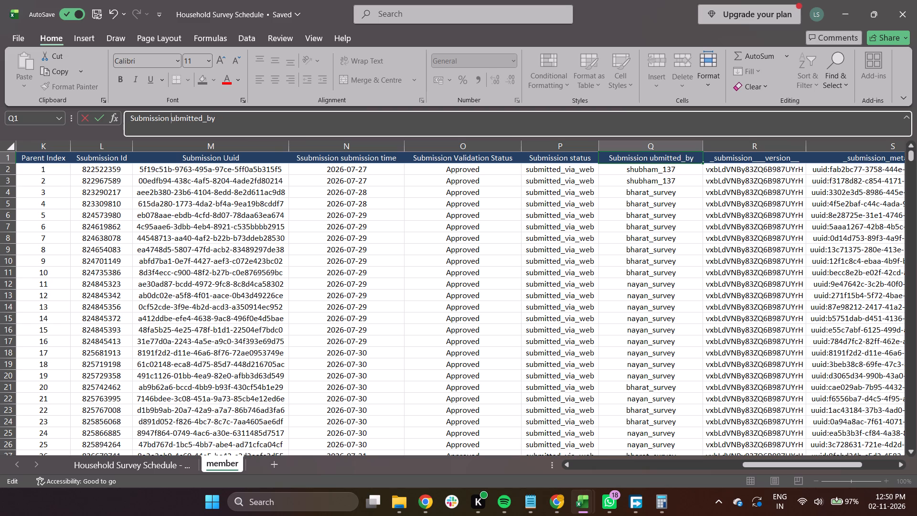
{"action": "type", "text": "S"}
{"action": "key", "text": "Right"}
{"action": "key", "text": "Right"}
{"action": "key", "text": "Right"}
{"action": "key", "text": "Right"}
{"action": "key", "text": "Right"}
{"action": "key", "text": "Right"}
{"action": "key", "text": "Right"}
{"action": "key", "text": "Right"}
{"action": "key", "text": "Right"}
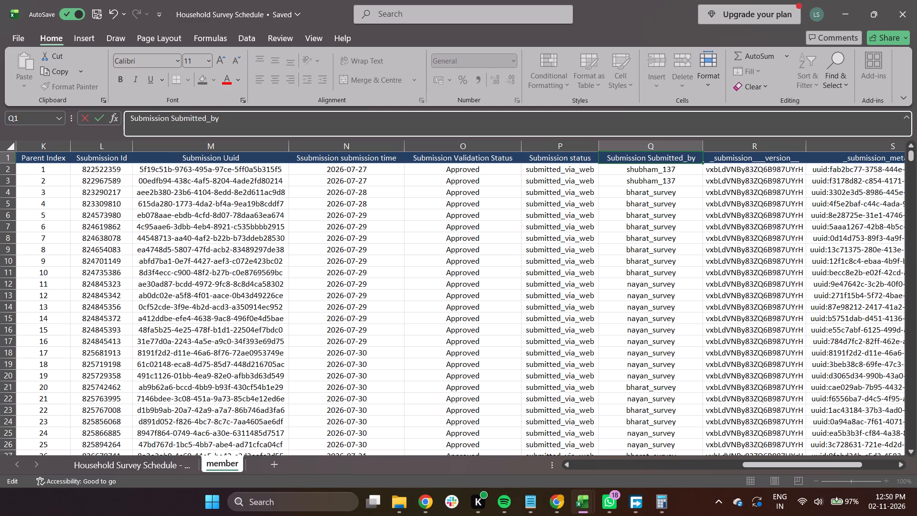
{"action": "key", "text": "BackSpace"}
{"action": "key", "text": "space"}
{"action": "key", "text": "Right"}
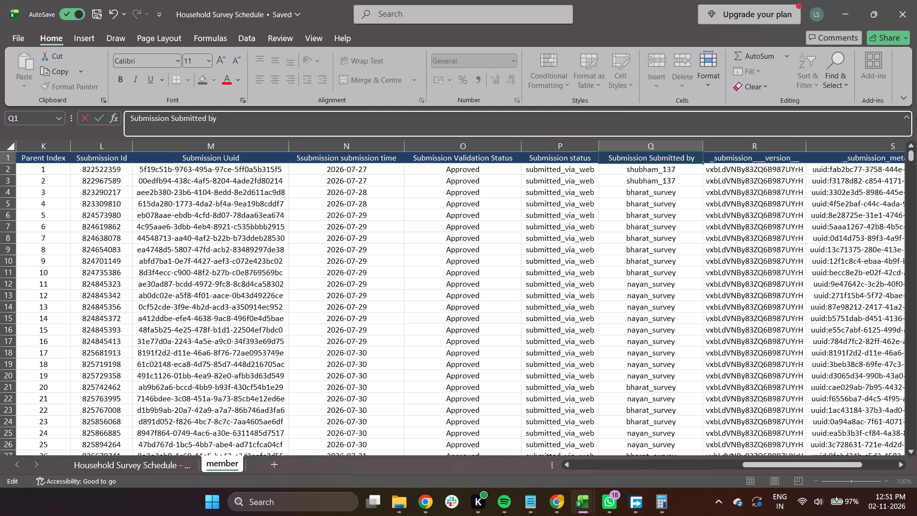
{"action": "key", "text": "BackSpace"}
{"action": "key", "text": "shift+b"}
{"action": "key", "text": "Right"}
{"action": "key", "text": "Tab"}
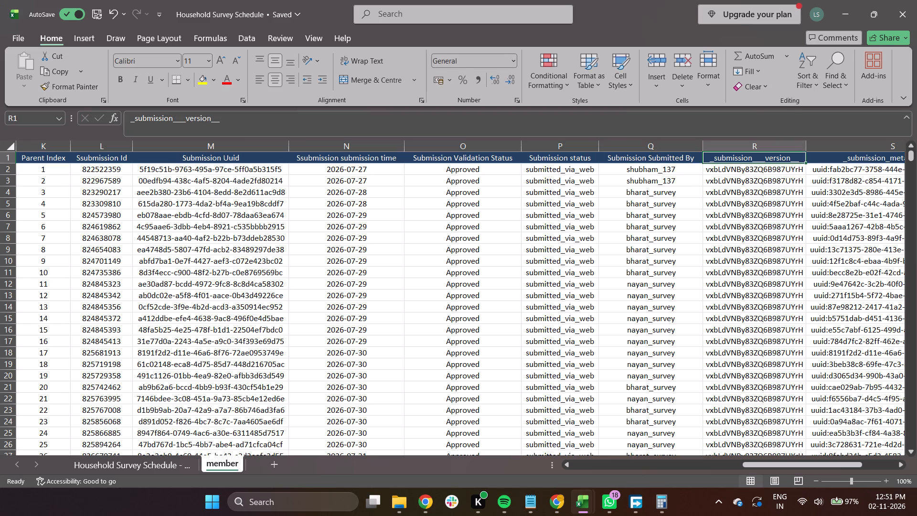
Rename the column R header in row 1 of the member sheet as Submission Version, without any underscores.
{"action": "key", "text": "Left"}
{"action": "key", "text": "Right"}
{"action": "key", "text": "Right"}
{"action": "key", "text": "Left"}
{"action": "left_click", "coordinate": [146, 116]}
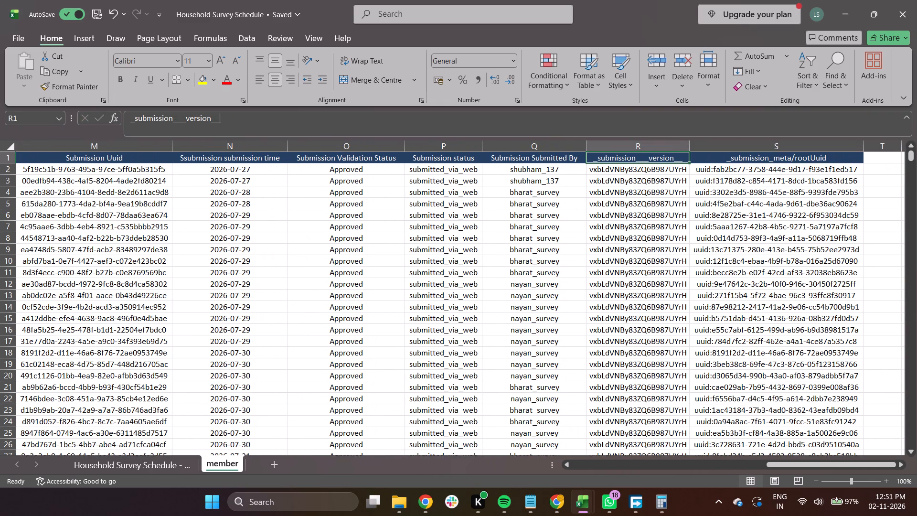
{"action": "key", "text": "Left"}
{"action": "key", "text": "Left"}
{"action": "key", "text": "Left"}
{"action": "key", "text": "BackSpace"}
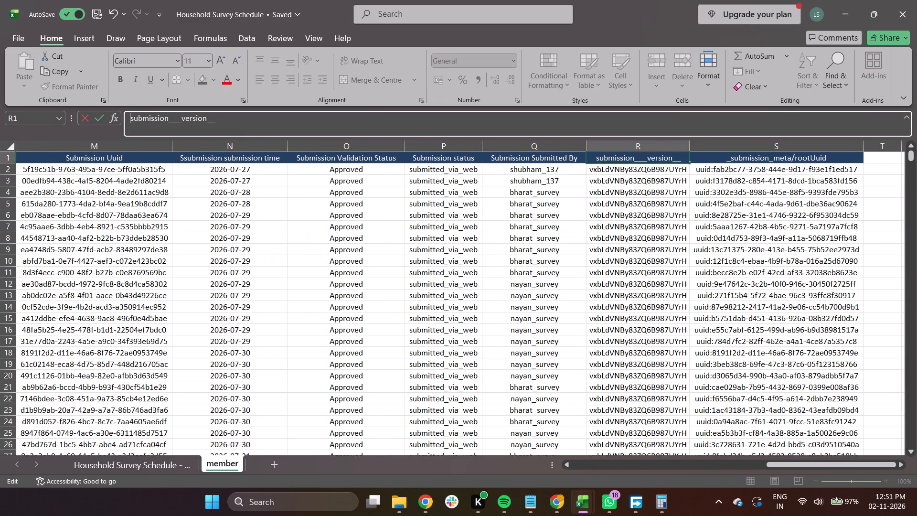
{"action": "key", "text": "Right"}
{"action": "key", "text": "BackSpace"}
{"action": "key", "text": "shift+s"}
{"action": "key", "text": "Right"}
{"action": "key", "text": "Right"}
{"action": "key", "text": "Right"}
{"action": "key", "text": "Right"}
{"action": "key", "text": "Right"}
{"action": "key", "text": "Right"}
{"action": "key", "text": "Right"}
{"action": "key", "text": "Right"}
{"action": "key", "text": "Right"}
{"action": "key", "text": "Right"}
{"action": "key", "text": "Right"}
{"action": "key", "text": "Right"}
{"action": "key", "text": "BackSpace"}
{"action": "key", "text": "BackSpace"}
{"action": "key", "text": "BackSpace"}
{"action": "key", "text": "space"}
{"action": "key", "text": "Right"}
{"action": "key", "text": "BackSpace"}
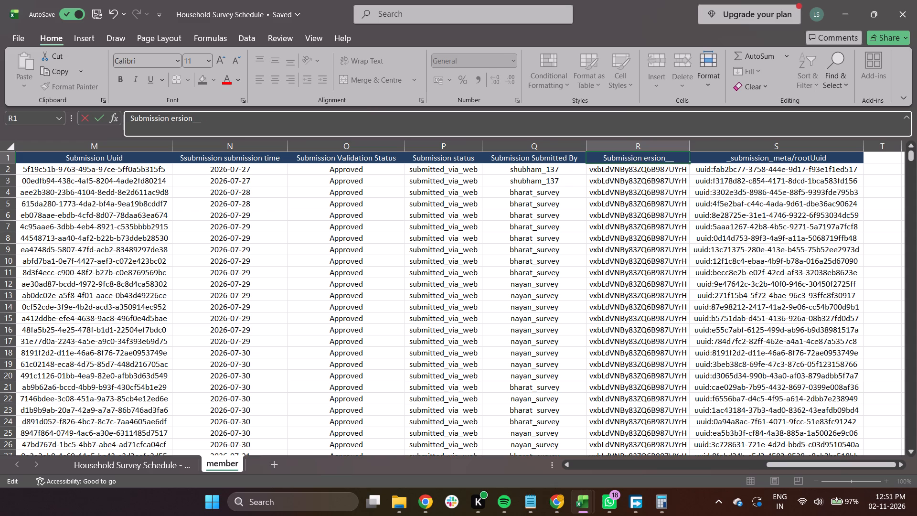
{"action": "key", "text": "shift+v"}
{"action": "key", "text": "Tab"}
{"action": "key", "text": "Tab"}
{"action": "key", "text": "Left"}
{"action": "key", "text": "Left"}
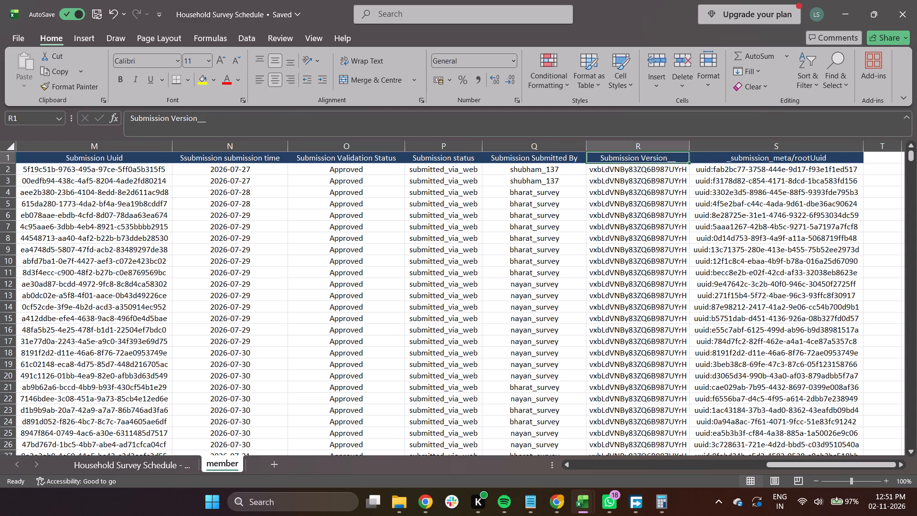
{"action": "left_click", "coordinate": [207, 124]}
{"action": "key", "text": "BackSpace"}
{"action": "key", "text": "BackSpace"}
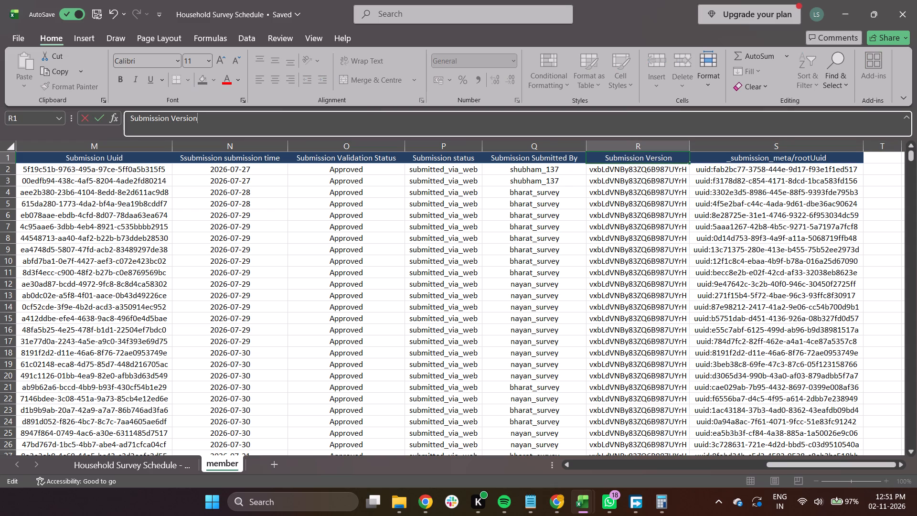
{"action": "key", "text": "BackSpace"}
{"action": "key", "text": "n"}
{"action": "key", "text": "Tab"}
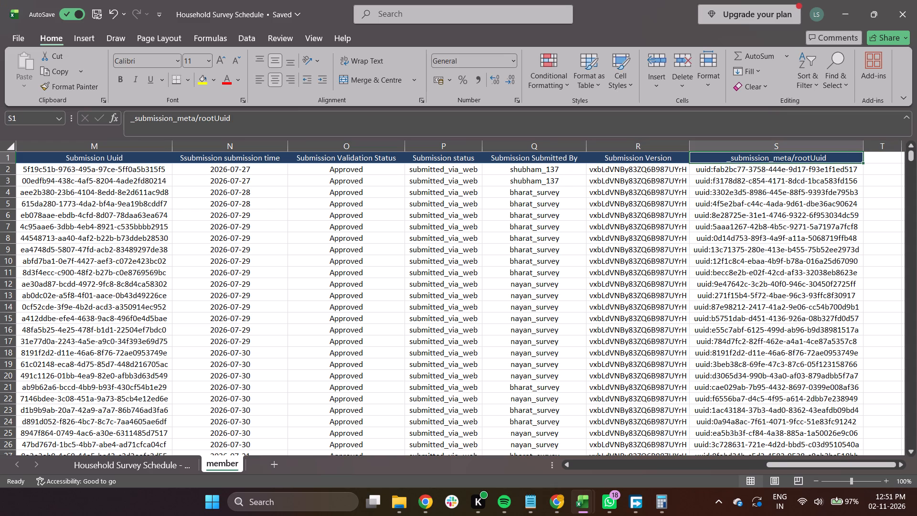
Rename the column S header in row 1 of the member sheet as Submission meta/rootUuid.
{"action": "left_click", "coordinate": [207, 124]}
{"action": "key", "text": "Left"}
{"action": "key", "text": "Left"}
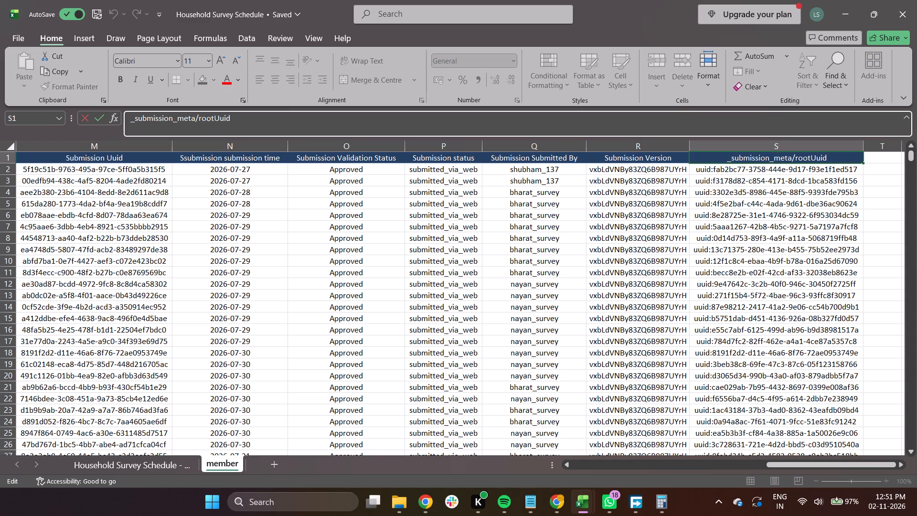
{"action": "key", "text": "Left"}
{"action": "key", "text": "Left"}
{"action": "key", "text": "Left"}
{"action": "key", "text": "Left"}
{"action": "key", "text": "Left"}
{"action": "key", "text": "BackSpace"}
{"action": "key", "text": "space"}
{"action": "key", "text": "Left"}
{"action": "key", "text": "Left"}
{"action": "key", "text": "Left"}
{"action": "key", "text": "Left"}
{"action": "key", "text": "Left"}
{"action": "key", "text": "Left"}
{"action": "key", "text": "Left"}
{"action": "key", "text": "Left"}
{"action": "key", "text": "Left"}
{"action": "key", "text": "Left"}
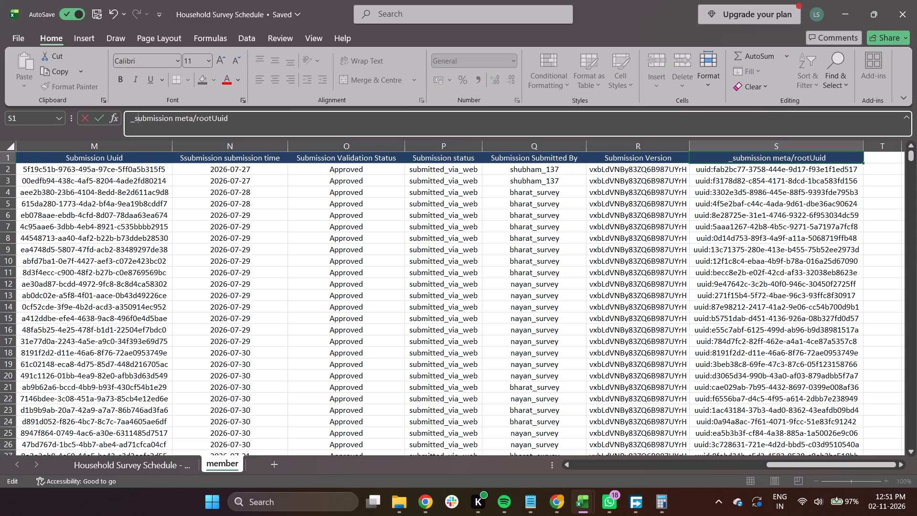
{"action": "key", "text": "BackSpace"}
{"action": "key", "text": "BackSpace"}
{"action": "key", "text": "shift+s"}
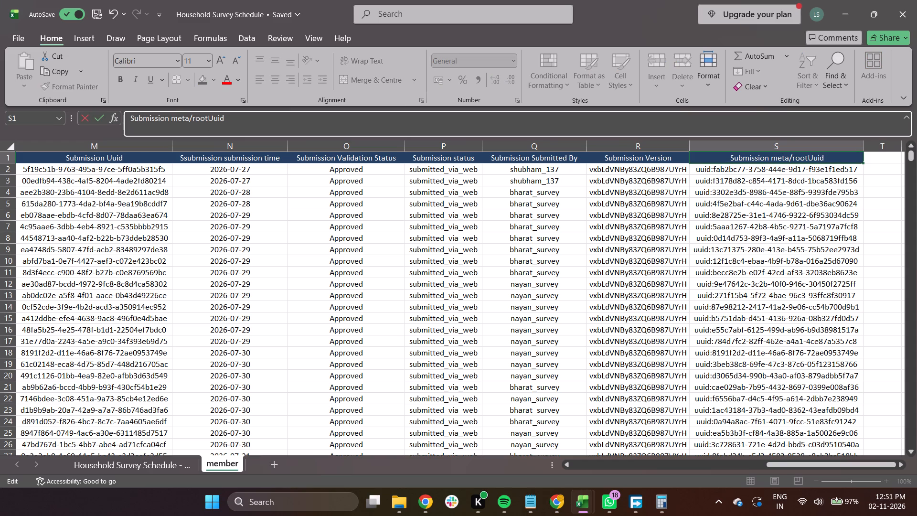
{"action": "key", "text": "Tab"}
Review the member sheet's row 1 headers from the last column back to column L.
{"action": "key", "text": "Tab"}
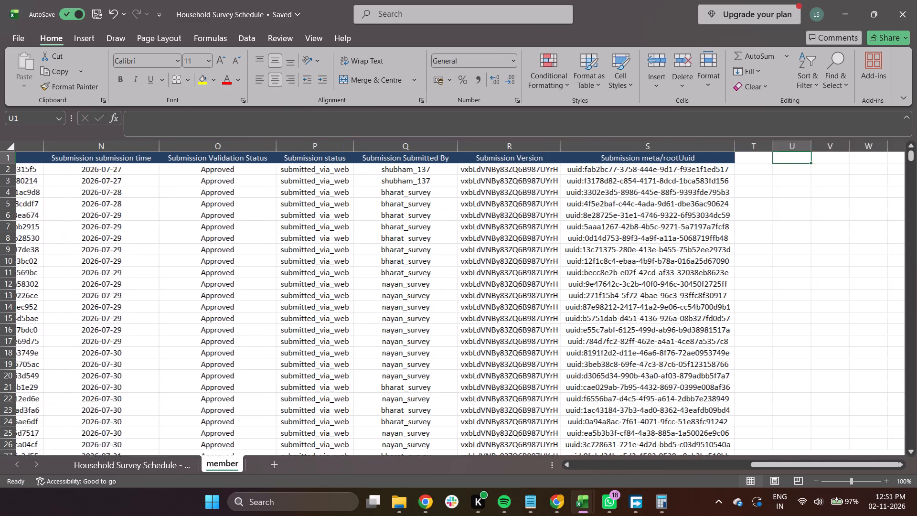
{"action": "key", "text": "Tab"}
{"action": "key", "text": "Tab"}
{"action": "key", "text": "Left"}
{"action": "key", "text": "Left"}
{"action": "key", "text": "Left"}
{"action": "key", "text": "Left"}
{"action": "key", "text": "Left"}
{"action": "key", "text": "Left"}
{"action": "key", "text": "Left"}
{"action": "key", "text": "Left"}
{"action": "key", "text": "Left"}
{"action": "key", "text": "Left"}
{"action": "key", "text": "Left"}
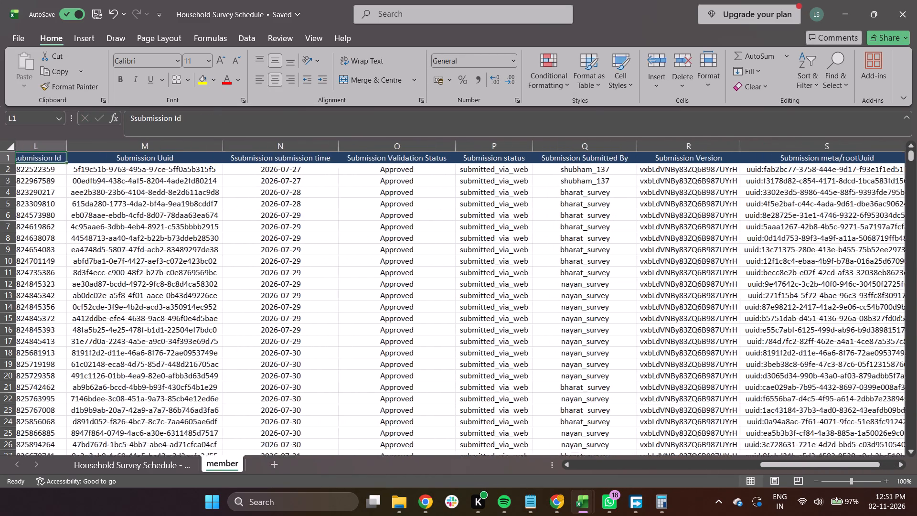
Review the member sheet's row 1 headers from column L back to the first column.
{"action": "key", "text": "Left"}
{"action": "key", "text": "Left"}
{"action": "key", "text": "Left"}
{"action": "key", "text": "Left"}
{"action": "key", "text": "Left"}
{"action": "key", "text": "Left"}
{"action": "key", "text": "Left"}
{"action": "key", "text": "Left"}
{"action": "key", "text": "Left"}
{"action": "key", "text": "Left"}
{"action": "key", "text": "Left"}
{"action": "key", "text": "Left"}
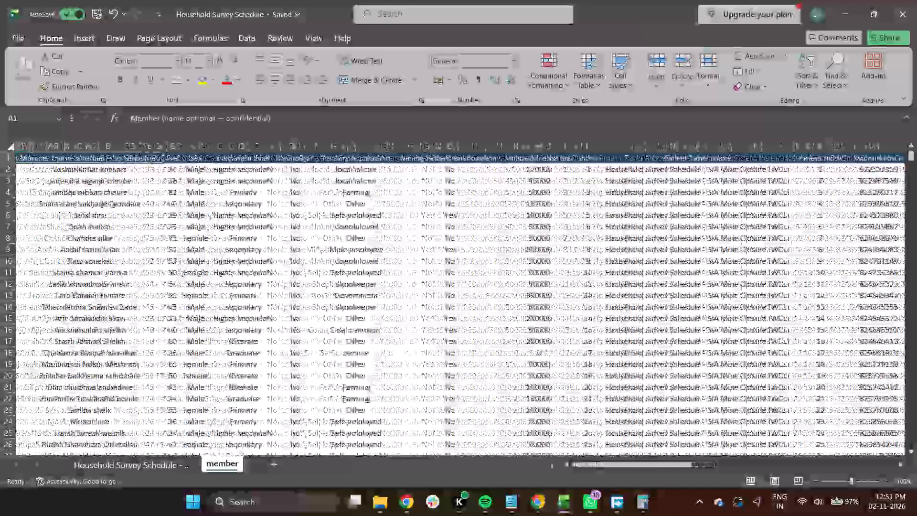
{"action": "key", "text": "Left"}
{"action": "key", "text": "Left"}
{"action": "key", "text": "Left"}
{"action": "key", "text": "Left"}
Recheck the member sheet's row 1 headers from column A out to the submission columns and back.
{"action": "key", "text": "Right"}
{"action": "key", "text": "Right"}
{"action": "key", "text": "Right"}
{"action": "key", "text": "Right"}
{"action": "key", "text": "Right"}
{"action": "key", "text": "Right"}
{"action": "key", "text": "Right"}
{"action": "key", "text": "Right"}
{"action": "key", "text": "Right"}
{"action": "key", "text": "Right"}
{"action": "key", "text": "Right"}
{"action": "key", "text": "Right"}
{"action": "key", "text": "Right"}
{"action": "key", "text": "Right"}
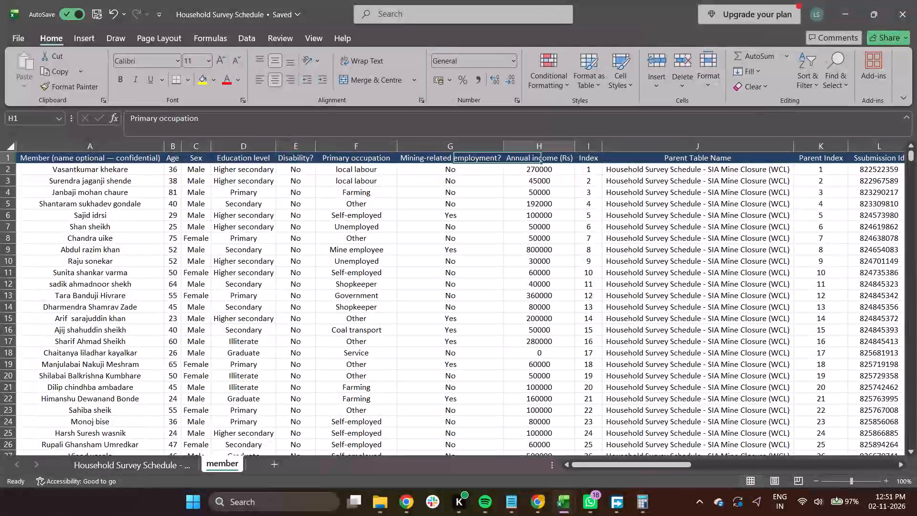
{"action": "key", "text": "Left"}
{"action": "key", "text": "Left"}
{"action": "key", "text": "Left"}
{"action": "key", "text": "Left"}
{"action": "key", "text": "Left"}
{"action": "key", "text": "Left"}
{"action": "key", "text": "Left"}
{"action": "key", "text": "Left"}
{"action": "key", "text": "Left"}
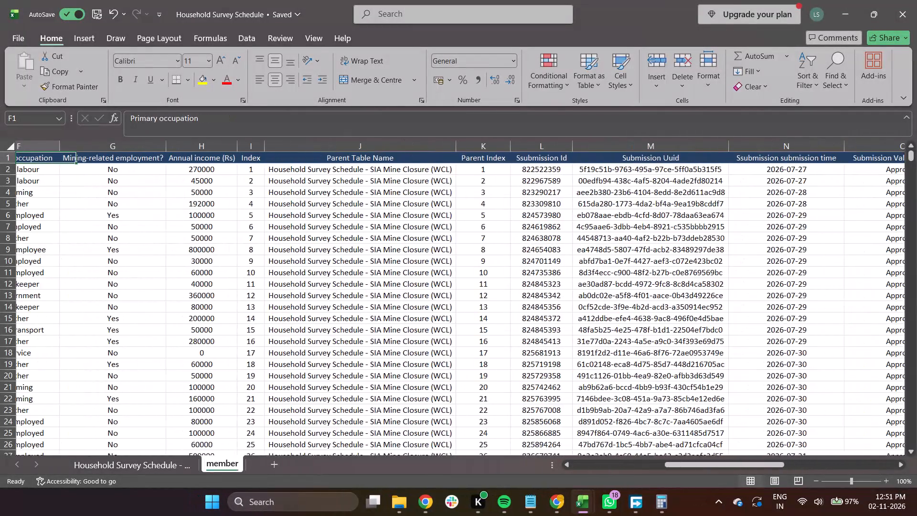
{"action": "key", "text": "Left"}
{"action": "key", "text": "Left"}
{"action": "key", "text": "Left"}
{"action": "key", "text": "Left"}
{"action": "key", "text": "Left"}
{"action": "key", "text": "Left"}
{"action": "key", "text": "Left"}
{"action": "key", "text": "Left"}
{"action": "key", "text": "Left"}
{"action": "key", "text": "Left"}
Review the member sheet's full header row from column A past the last header in column S and back.
{"action": "key", "text": "Right"}
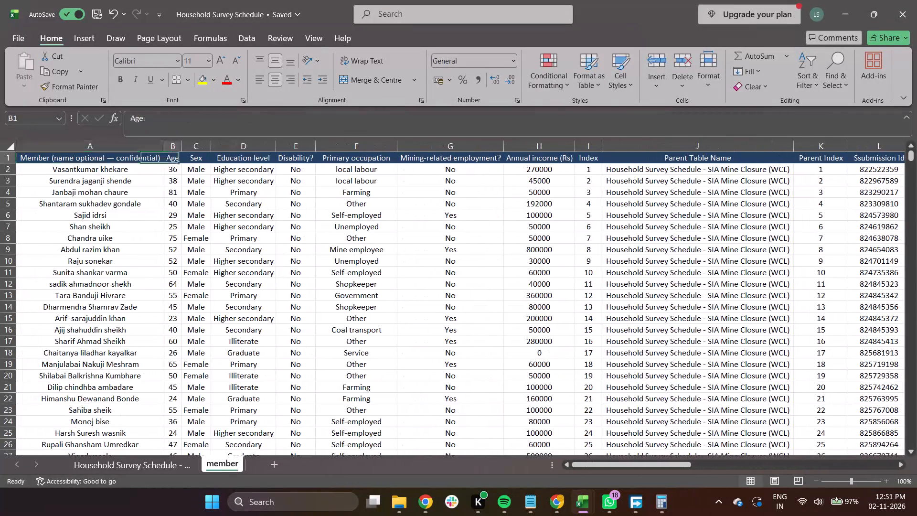
{"action": "key", "text": "Right"}
{"action": "key", "text": "Right"}
{"action": "key", "text": "Right"}
{"action": "key", "text": "Right"}
{"action": "key", "text": "Right"}
{"action": "key", "text": "Right"}
{"action": "key", "text": "Right"}
{"action": "key", "text": "Right"}
{"action": "key", "text": "Right"}
{"action": "key", "text": "Right"}
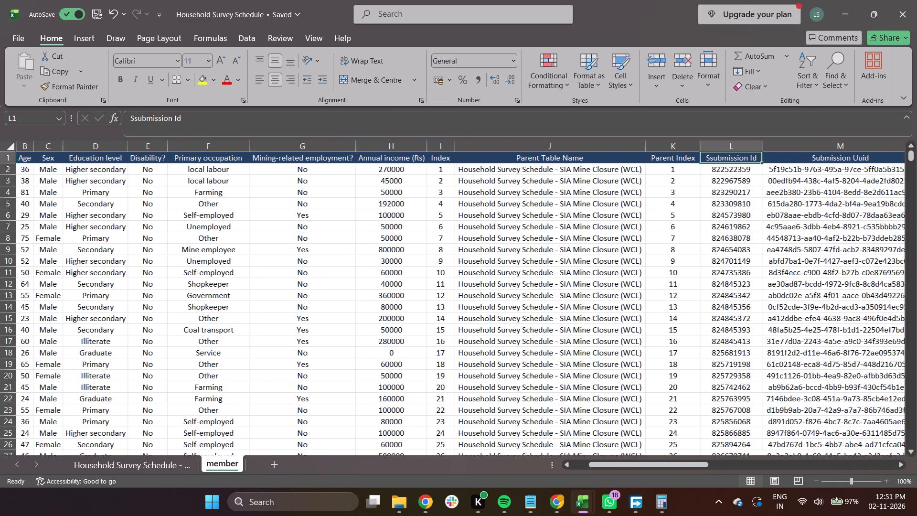
{"action": "key", "text": "Right"}
{"action": "key", "text": "Right"}
{"action": "key", "text": "Right"}
{"action": "key", "text": "Right"}
{"action": "key", "text": "Right"}
{"action": "key", "text": "Right"}
{"action": "key", "text": "Right"}
{"action": "key", "text": "Right"}
{"action": "key", "text": "Right"}
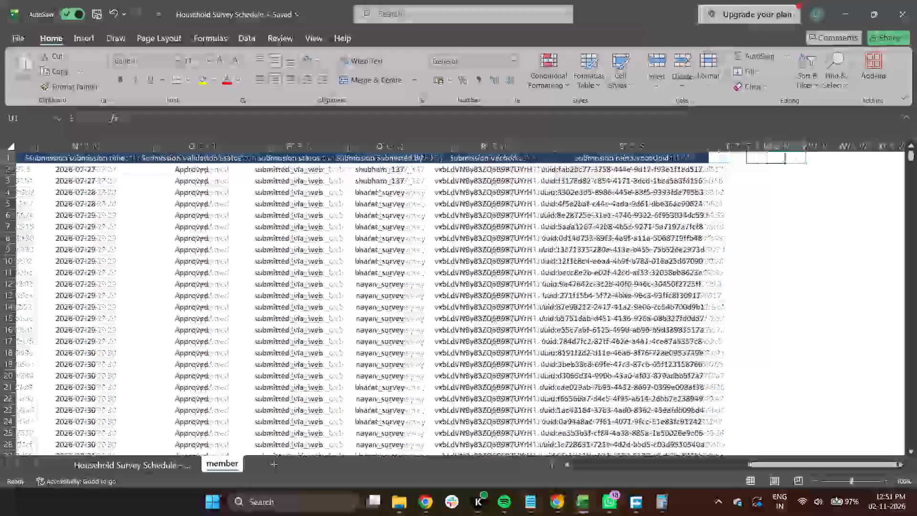
{"action": "key", "text": "Right"}
{"action": "key", "text": "Left"}
{"action": "key", "text": "Left"}
{"action": "key", "text": "Left"}
{"action": "key", "text": "Left"}
{"action": "key", "text": "Left"}
{"action": "key", "text": "Left"}
{"action": "key", "text": "Left"}
{"action": "key", "text": "Left"}
{"action": "key", "text": "Left"}
{"action": "key", "text": "Left"}
{"action": "key", "text": "Left"}
{"action": "key", "text": "Left"}
{"action": "key", "text": "Left"}
{"action": "key", "text": "Left"}
{"action": "key", "text": "Left"}
{"action": "key", "text": "Left"}
{"action": "key", "text": "Left"}
{"action": "key", "text": "Left"}
{"action": "key", "text": "Left"}
{"action": "key", "text": "Left"}
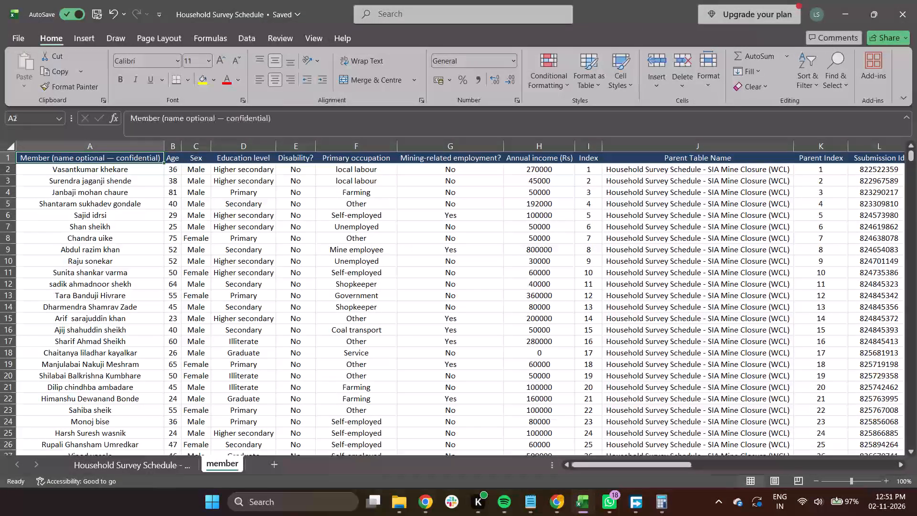
Examine the member record in row 3 across all columns, out past column S and back.
{"action": "key", "text": "Down"}
{"action": "key", "text": "Down"}
{"action": "key", "text": "Down"}
{"action": "key", "text": "Down"}
{"action": "key", "text": "Right"}
{"action": "key", "text": "Right"}
{"action": "key", "text": "Up"}
{"action": "key", "text": "Up"}
{"action": "key", "text": "Right"}
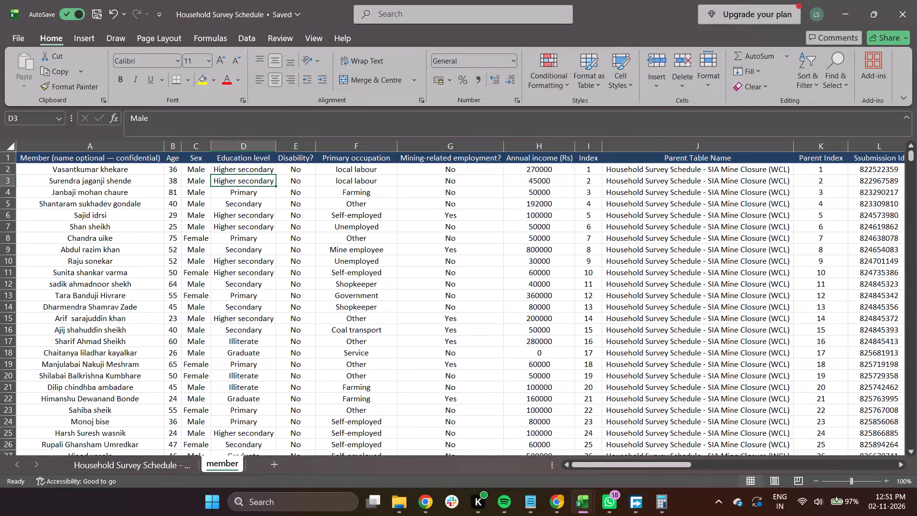
{"action": "key", "text": "Right"}
{"action": "key", "text": "Right"}
{"action": "key", "text": "Right"}
{"action": "key", "text": "Right"}
{"action": "key", "text": "Right"}
{"action": "key", "text": "Right"}
{"action": "key", "text": "Right"}
{"action": "key", "text": "Right"}
{"action": "key", "text": "Right"}
{"action": "key", "text": "Right"}
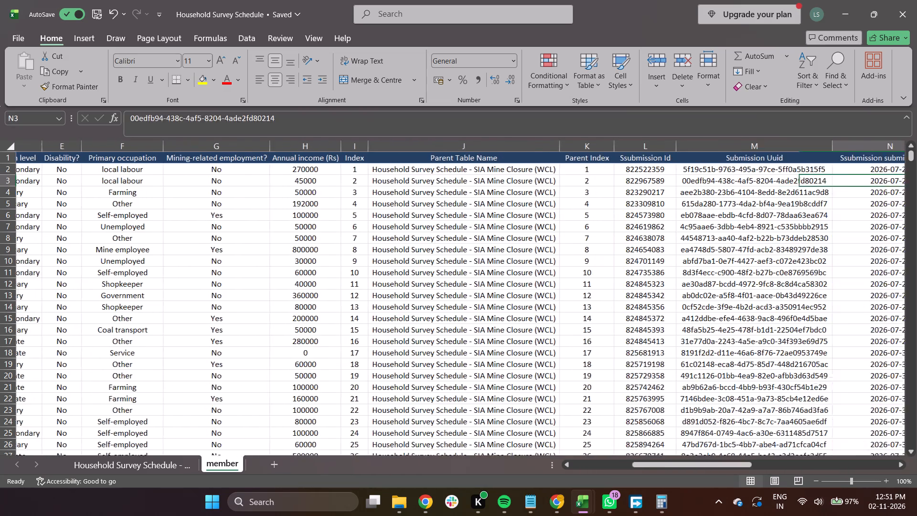
{"action": "key", "text": "Right"}
{"action": "key", "text": "Right"}
{"action": "key", "text": "Right"}
{"action": "key", "text": "Right"}
{"action": "key", "text": "Right"}
{"action": "key", "text": "Right"}
{"action": "key", "text": "Right"}
{"action": "key", "text": "Left"}
{"action": "key", "text": "Left"}
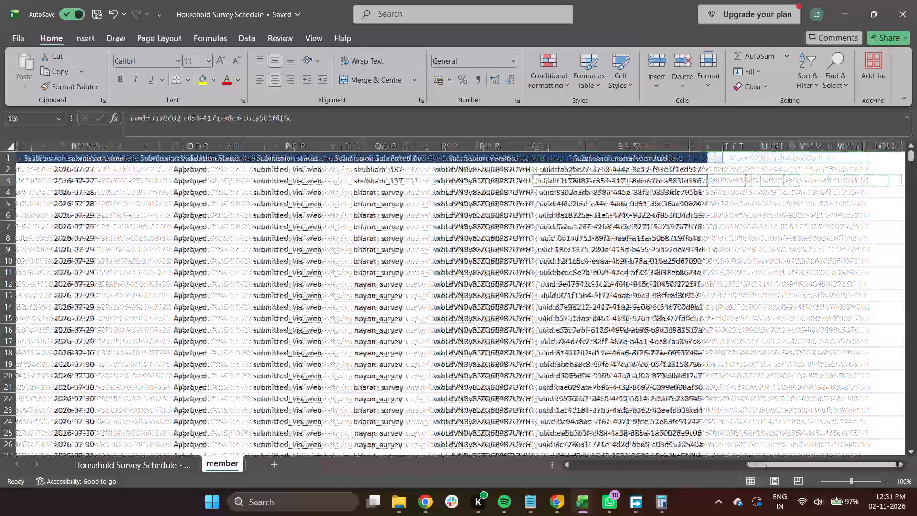
{"action": "key", "text": "Left"}
{"action": "key", "text": "Left"}
{"action": "key", "text": "Left"}
{"action": "key", "text": "Left"}
{"action": "key", "text": "Left"}
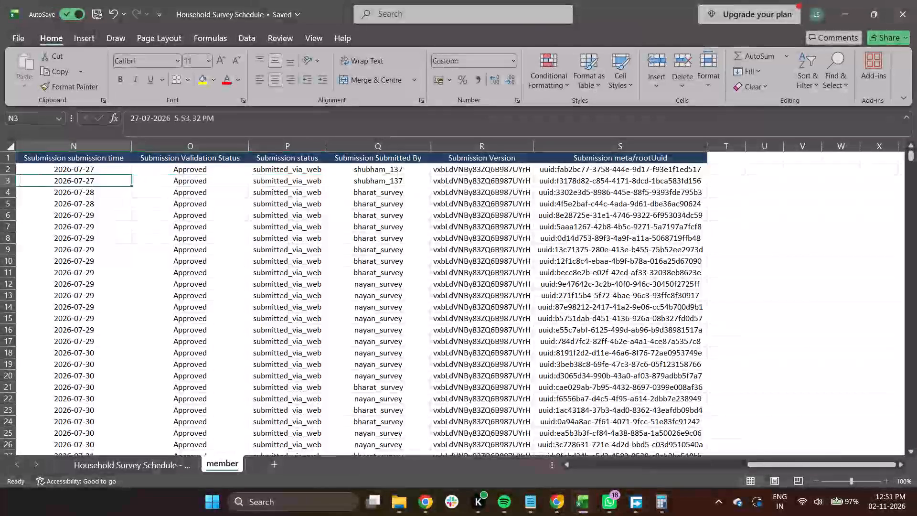
{"action": "key", "text": "Left"}
{"action": "key", "text": "Left"}
{"action": "key", "text": "Left"}
{"action": "key", "text": "Left"}
{"action": "key", "text": "Left"}
{"action": "key", "text": "Left"}
{"action": "key", "text": "Left"}
{"action": "key", "text": "Left"}
{"action": "key", "text": "Left"}
{"action": "key", "text": "Left"}
{"action": "key", "text": "Left"}
{"action": "key", "text": "Left"}
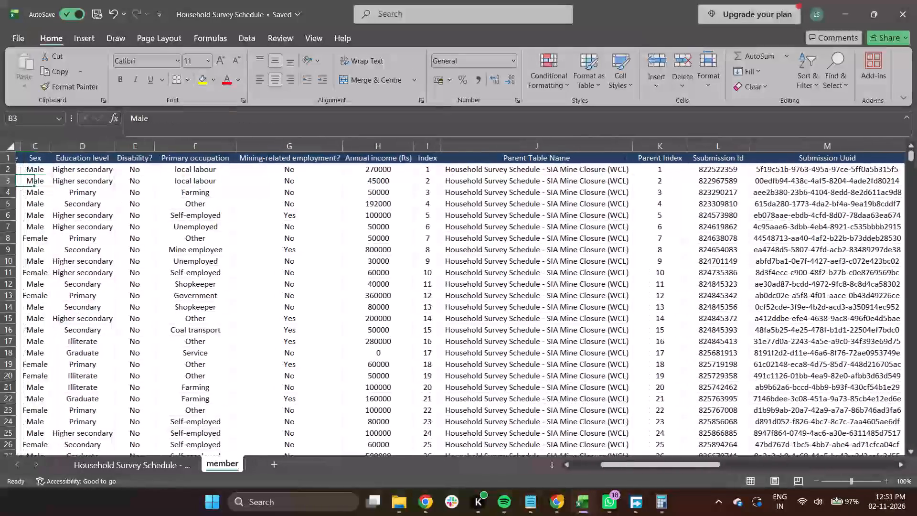
{"action": "key", "text": "Left"}
{"action": "key", "text": "Left"}
{"action": "key", "text": "Left"}
{"action": "key", "text": "Left"}
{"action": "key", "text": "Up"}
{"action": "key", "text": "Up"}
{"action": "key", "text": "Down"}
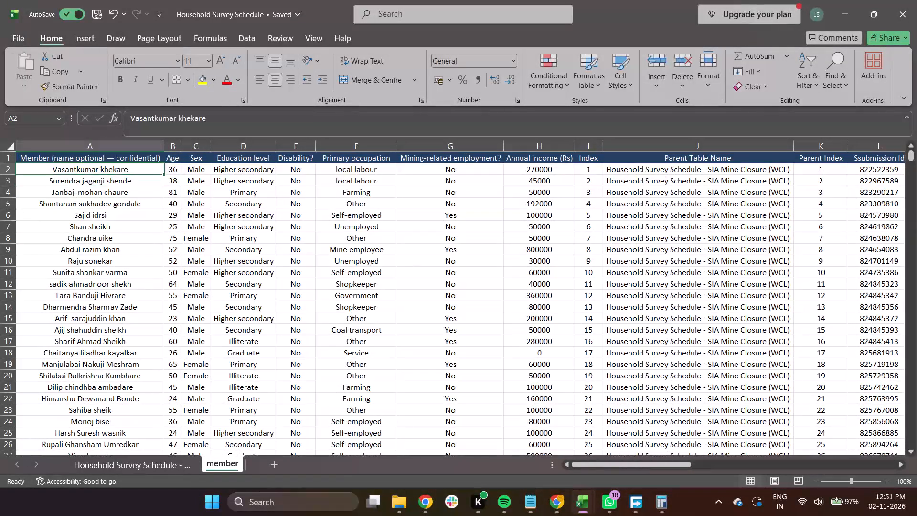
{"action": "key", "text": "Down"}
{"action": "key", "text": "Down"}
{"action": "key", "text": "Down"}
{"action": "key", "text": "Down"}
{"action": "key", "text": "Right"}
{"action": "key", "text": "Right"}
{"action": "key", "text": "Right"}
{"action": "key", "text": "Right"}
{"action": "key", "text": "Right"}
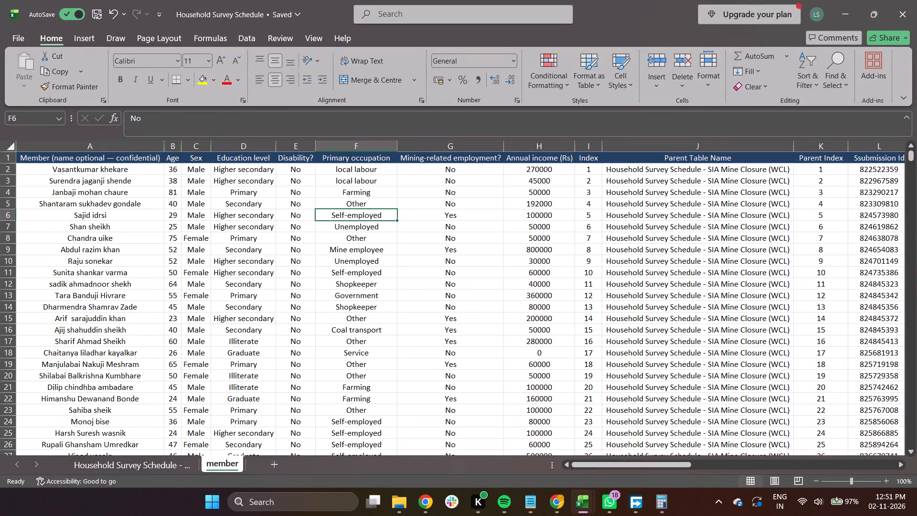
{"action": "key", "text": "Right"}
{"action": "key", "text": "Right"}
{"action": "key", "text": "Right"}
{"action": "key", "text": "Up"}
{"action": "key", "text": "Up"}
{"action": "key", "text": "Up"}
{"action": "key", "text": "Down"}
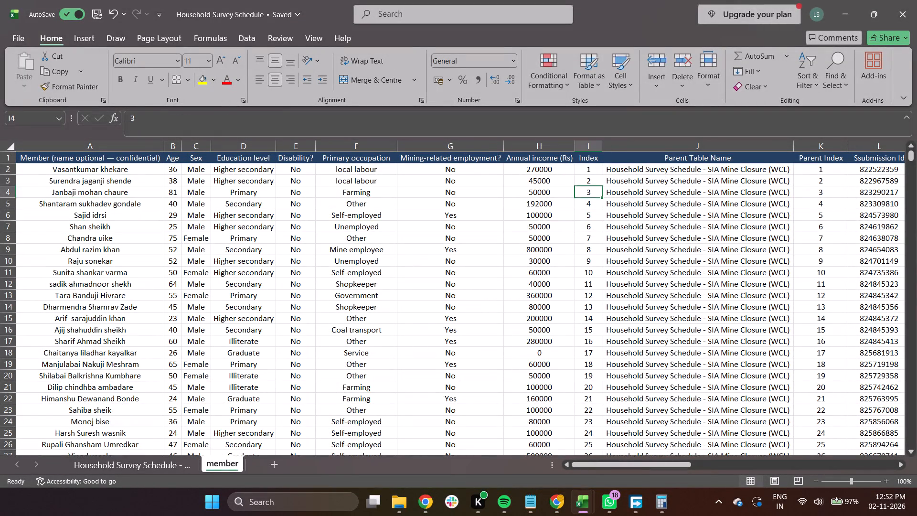
Examine the member record in row 7 between the Disability and Index columns.
{"action": "key", "text": "Down"}
{"action": "key", "text": "Down"}
{"action": "key", "text": "Down"}
{"action": "key", "text": "Left"}
{"action": "key", "text": "Left"}
{"action": "key", "text": "Left"}
{"action": "key", "text": "Left"}
{"action": "key", "text": "Right"}
{"action": "key", "text": "Right"}
{"action": "key", "text": "Right"}
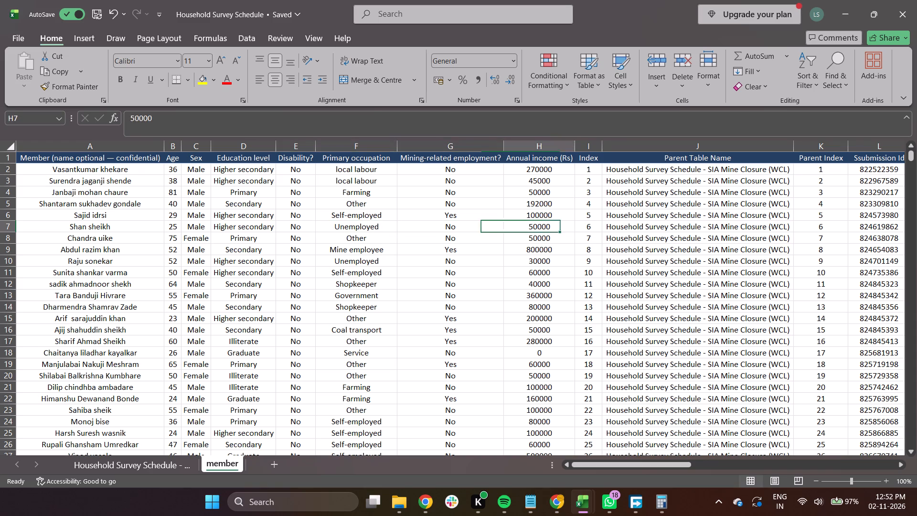
{"action": "key", "text": "Right"}
Examine the member record in row 2 across its columns, out past column S and back to column A.
{"action": "key", "text": "Up"}
{"action": "key", "text": "Up"}
{"action": "key", "text": "Up"}
{"action": "key", "text": "Up"}
{"action": "key", "text": "Up"}
{"action": "key", "text": "Right"}
{"action": "key", "text": "Right"}
{"action": "key", "text": "Right"}
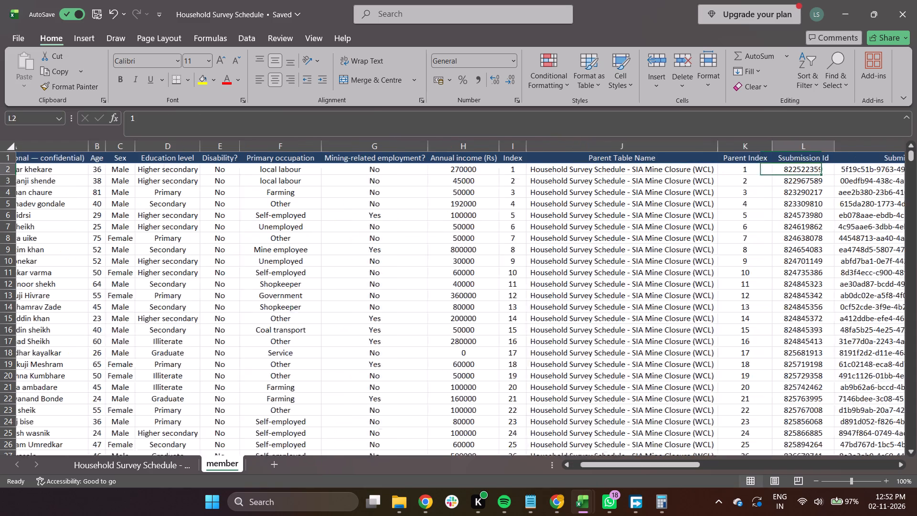
{"action": "key", "text": "Right"}
{"action": "key", "text": "Right"}
{"action": "key", "text": "Right"}
{"action": "key", "text": "Right"}
{"action": "key", "text": "Right"}
{"action": "key", "text": "Right"}
{"action": "key", "text": "Right"}
{"action": "key", "text": "Right"}
{"action": "key", "text": "Right"}
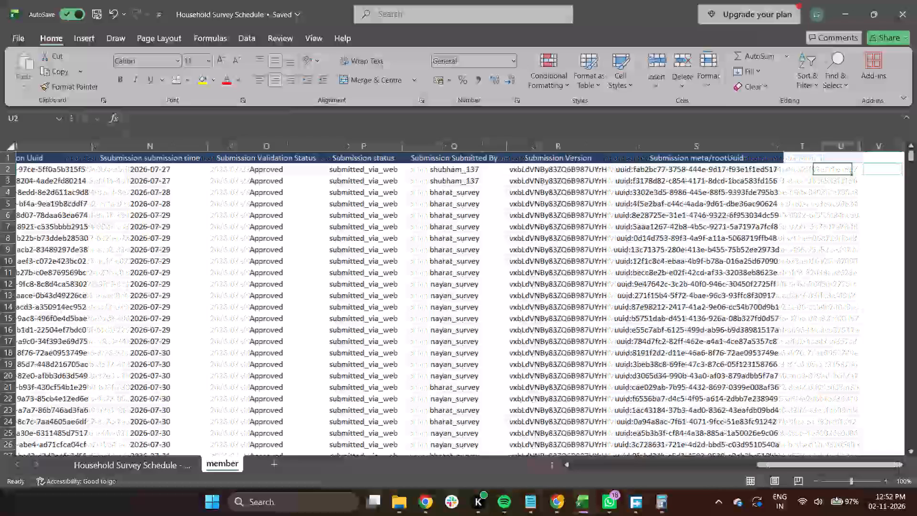
{"action": "key", "text": "Right"}
{"action": "key", "text": "Right"}
{"action": "key", "text": "Right"}
{"action": "key", "text": "Right"}
{"action": "key", "text": "Right"}
{"action": "key", "text": "Right"}
{"action": "key", "text": "Left"}
{"action": "key", "text": "Left"}
{"action": "key", "text": "Left"}
{"action": "key", "text": "Left"}
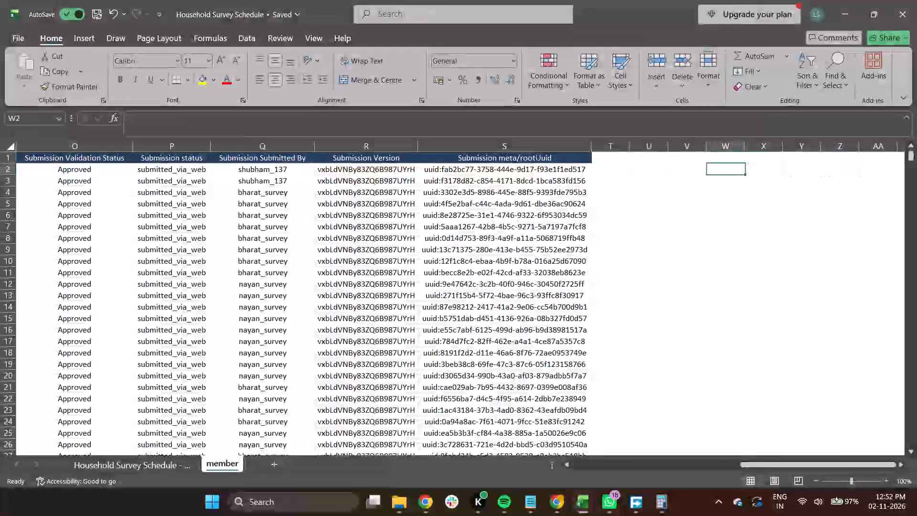
{"action": "key", "text": "Left"}
{"action": "key", "text": "Left"}
{"action": "key", "text": "Left"}
{"action": "key", "text": "Left"}
{"action": "key", "text": "Left"}
{"action": "key", "text": "Left"}
{"action": "key", "text": "Left"}
{"action": "key", "text": "Left"}
{"action": "key", "text": "Left"}
{"action": "key", "text": "Left"}
{"action": "key", "text": "Left"}
{"action": "key", "text": "Left"}
{"action": "key", "text": "Left"}
{"action": "key", "text": "Left"}
{"action": "key", "text": "Left"}
{"action": "key", "text": "Left"}
{"action": "key", "text": "Left"}
{"action": "key", "text": "Left"}
{"action": "key", "text": "Left"}
{"action": "key", "text": "Left"}
{"action": "key", "text": "Left"}
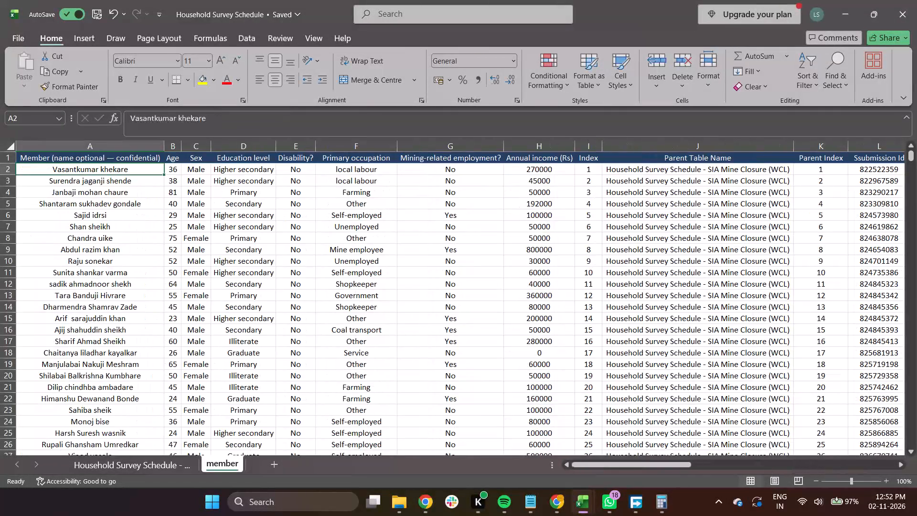
Recheck the member record in row 2 from column A out to the Submission Id column and back.
{"action": "key", "text": "Right"}
{"action": "key", "text": "Right"}
{"action": "key", "text": "Right"}
{"action": "key", "text": "Right"}
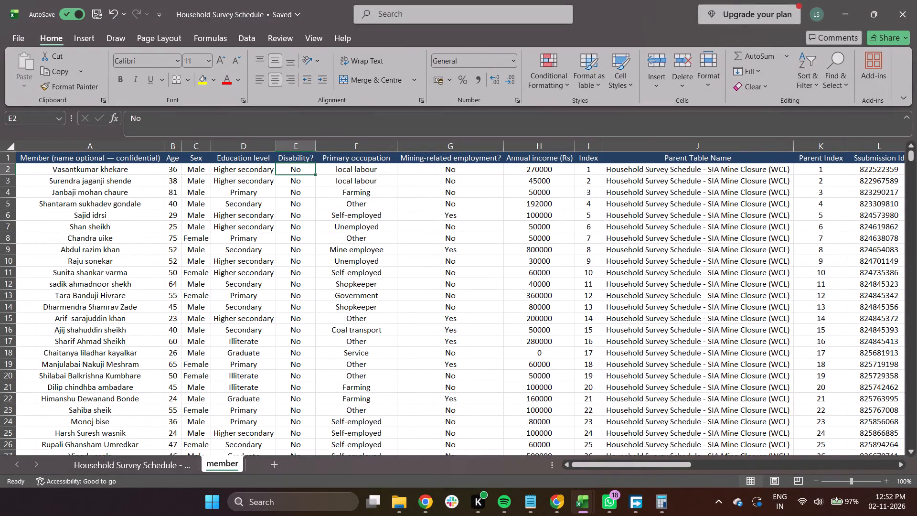
{"action": "key", "text": "Right"}
{"action": "key", "text": "Right"}
{"action": "key", "text": "Right"}
{"action": "key", "text": "Right"}
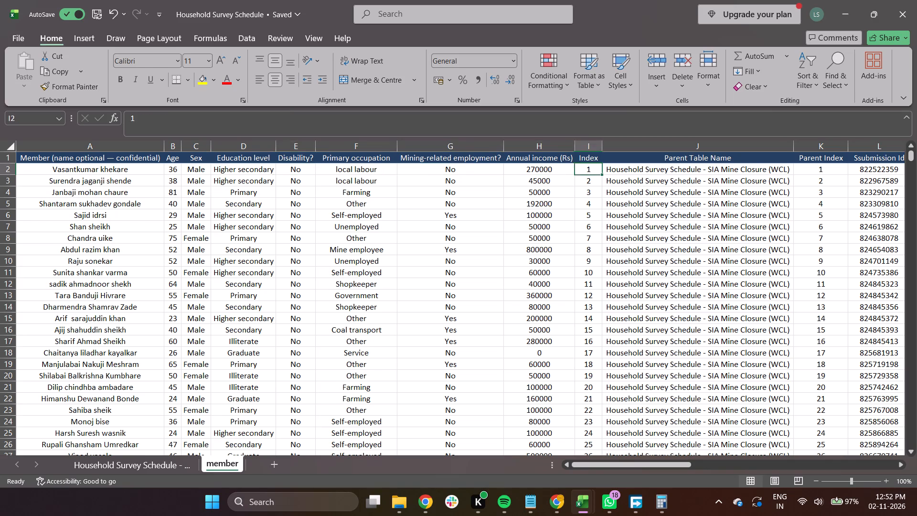
{"action": "key", "text": "Right"}
{"action": "key", "text": "Right"}
{"action": "key", "text": "Right"}
{"action": "key", "text": "Left"}
{"action": "key", "text": "Left"}
{"action": "key", "text": "Left"}
{"action": "key", "text": "Left"}
{"action": "key", "text": "Left"}
{"action": "key", "text": "Left"}
{"action": "key", "text": "Left"}
{"action": "key", "text": "Right"}
{"action": "key", "text": "Right"}
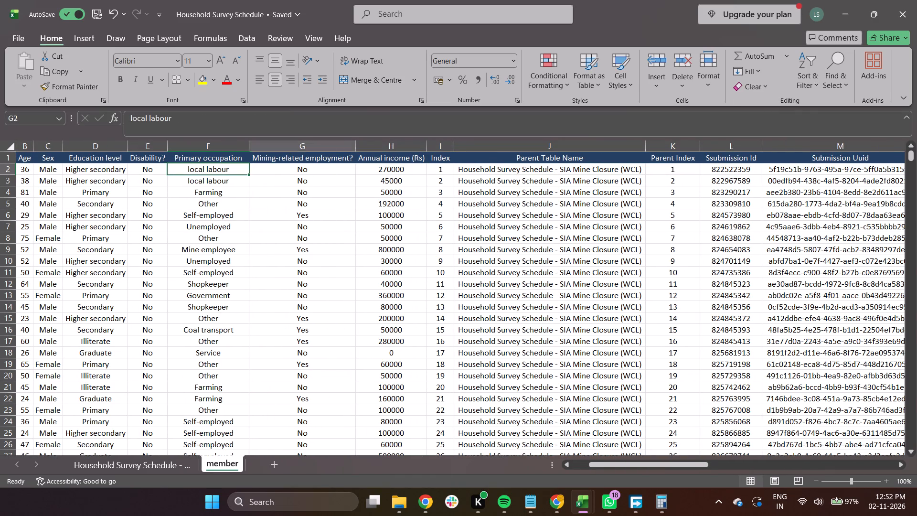
{"action": "key", "text": "Right"}
{"action": "key", "text": "Right"}
{"action": "key", "text": "Right"}
{"action": "key", "text": "Right"}
{"action": "key", "text": "Left"}
{"action": "key", "text": "Left"}
{"action": "key", "text": "Left"}
{"action": "key", "text": "Left"}
{"action": "key", "text": "Left"}
{"action": "key", "text": "Left"}
{"action": "key", "text": "Left"}
{"action": "key", "text": "Left"}
{"action": "key", "text": "Left"}
{"action": "key", "text": "Left"}
{"action": "key", "text": "Left"}
{"action": "key", "text": "Left"}
{"action": "key", "text": "Left"}
{"action": "key", "text": "Left"}
{"action": "key", "text": "Left"}
{"action": "key", "text": "Left"}
{"action": "key", "text": "Left"}
{"action": "key", "text": "Left"}
{"action": "key", "text": "Left"}
{"action": "key", "text": "Left"}
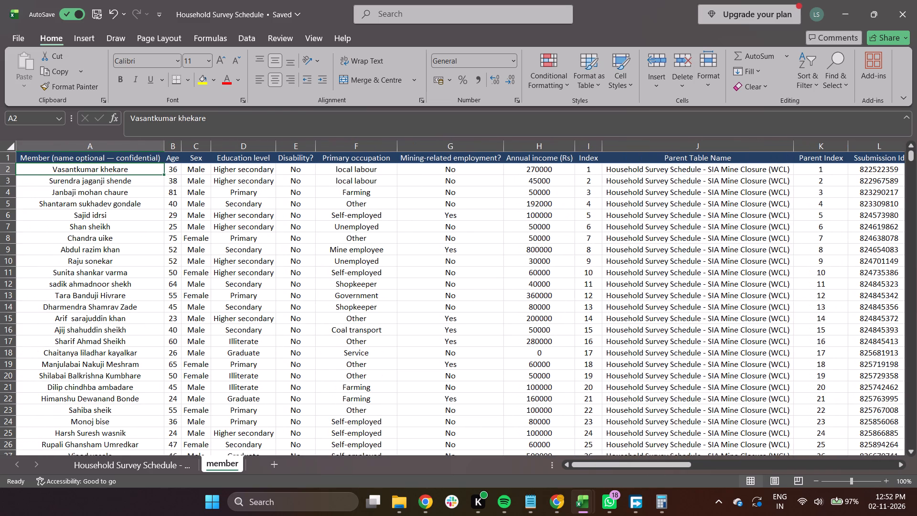
Switch to the household survey sheet and examine the row 5 record from Cluster name to GPS latitude, back to Mine name.
{"action": "left_click", "coordinate": [134, 466]}
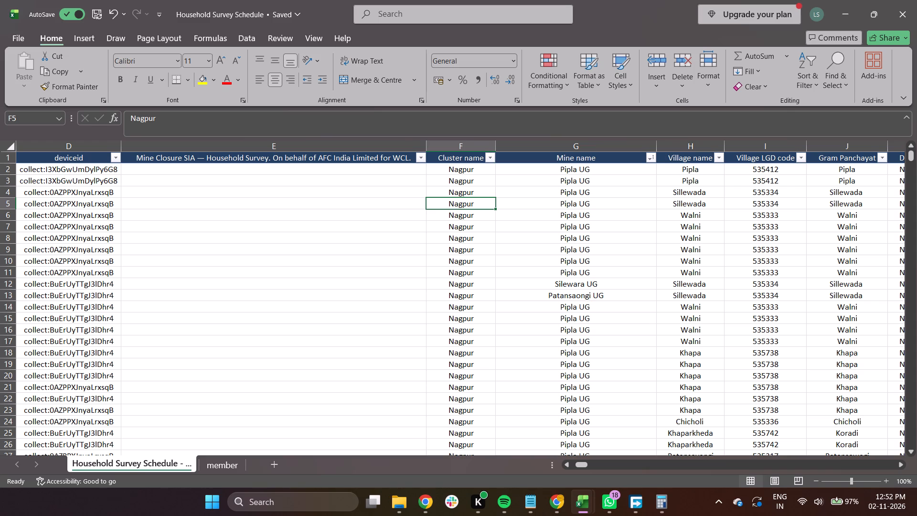
{"action": "key", "text": "Right"}
{"action": "key", "text": "Right"}
{"action": "key", "text": "Right"}
{"action": "key", "text": "Right"}
{"action": "key", "text": "Right"}
{"action": "key", "text": "Right"}
{"action": "key", "text": "Right"}
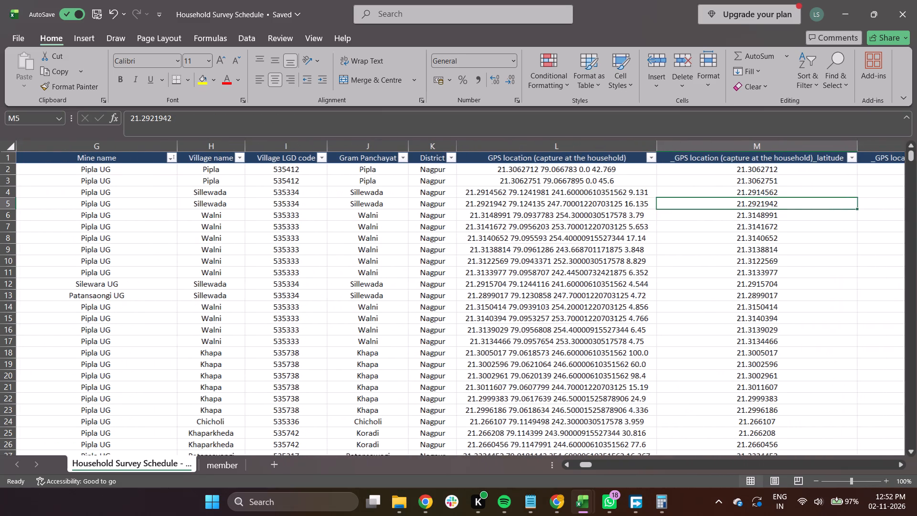
{"action": "key", "text": "Left"}
{"action": "key", "text": "Left"}
{"action": "key", "text": "Left"}
{"action": "key", "text": "Left"}
{"action": "key", "text": "Left"}
{"action": "key", "text": "Left"}
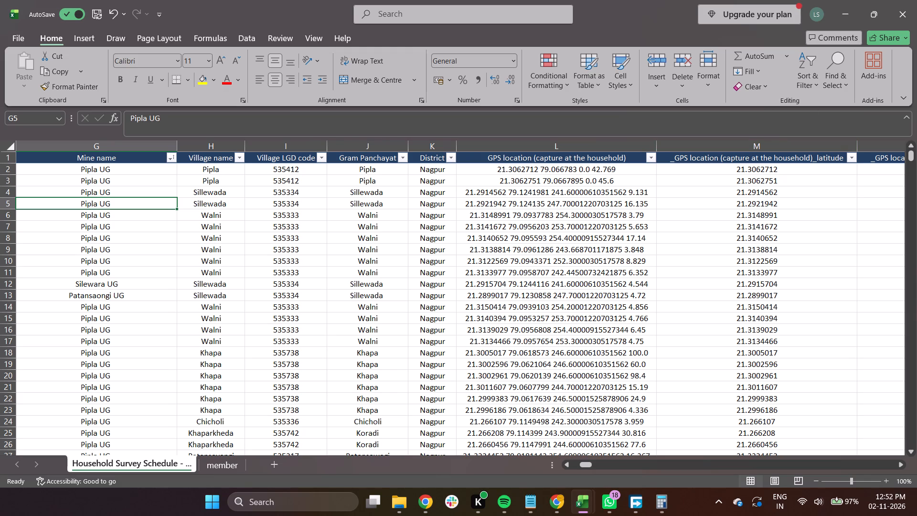
Examine the household record in row 4 between the today column and the GPS columns up to column O.
{"action": "left_click", "coordinate": [375, 193]}
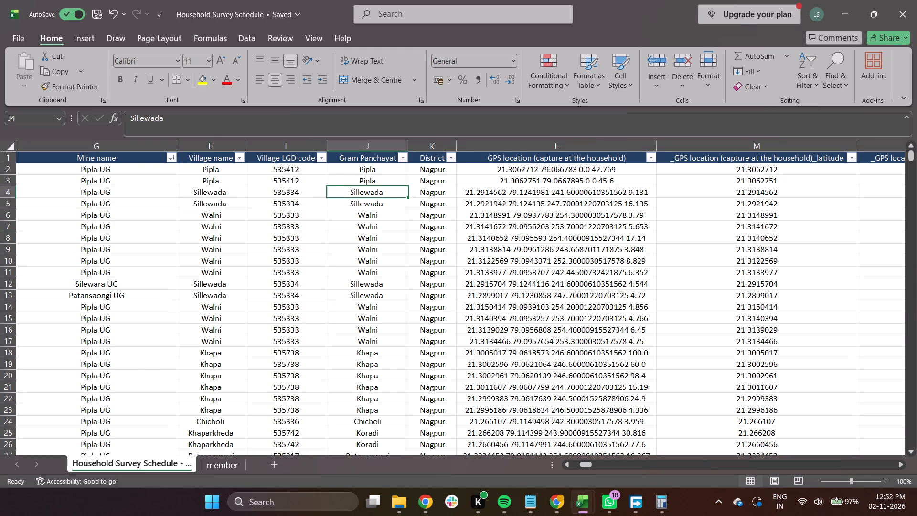
{"action": "key", "text": "Left"}
{"action": "key", "text": "Left"}
{"action": "key", "text": "Left"}
{"action": "key", "text": "Left"}
{"action": "key", "text": "Left"}
{"action": "key", "text": "Left"}
{"action": "key", "text": "Left"}
{"action": "key", "text": "Right"}
{"action": "key", "text": "Right"}
{"action": "key", "text": "Right"}
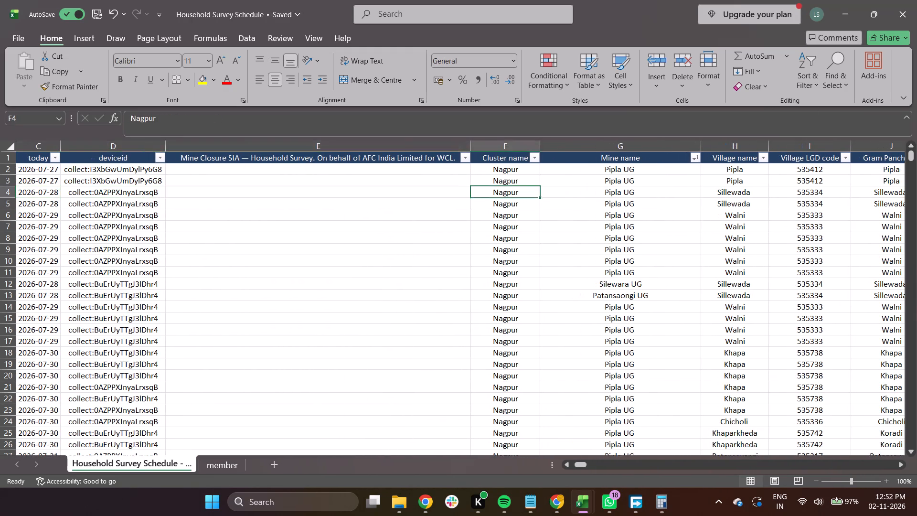
{"action": "key", "text": "Right"}
{"action": "key", "text": "Right"}
{"action": "key", "text": "Right"}
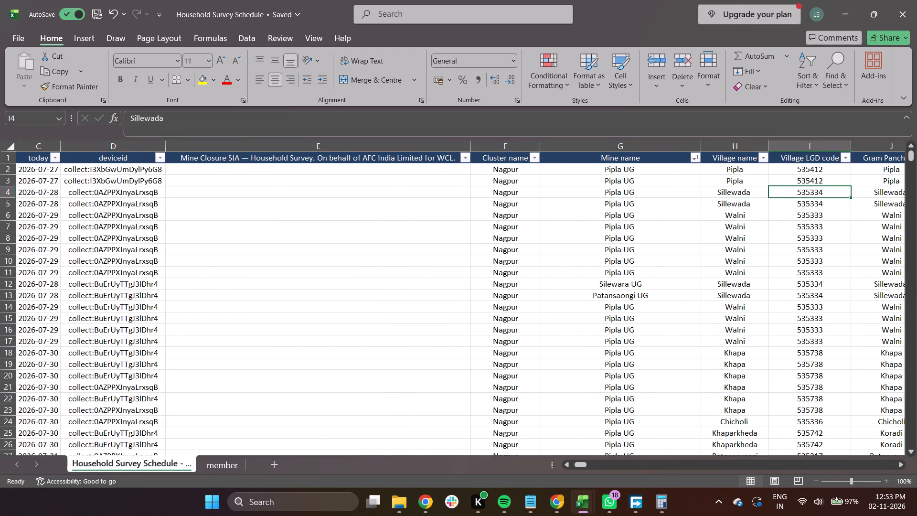
{"action": "key", "text": "Right"}
{"action": "key", "text": "Right"}
{"action": "key", "text": "Right"}
{"action": "key", "text": "Right"}
{"action": "key", "text": "Right"}
{"action": "key", "text": "Right"}
{"action": "key", "text": "Left"}
{"action": "key", "text": "Left"}
{"action": "key", "text": "Left"}
{"action": "key", "text": "Left"}
{"action": "key", "text": "Left"}
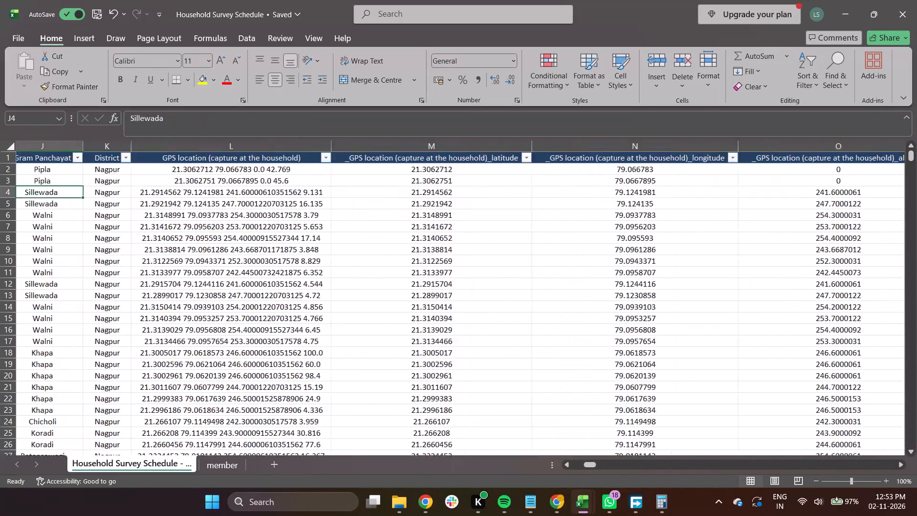
Examine the household record in row 4 from the start column out to the Basic amenities columns.
{"action": "key", "text": "Left"}
{"action": "key", "text": "Left"}
{"action": "key", "text": "Left"}
{"action": "key", "text": "Left"}
{"action": "key", "text": "Left"}
{"action": "key", "text": "Left"}
{"action": "key", "text": "Left"}
{"action": "key", "text": "Left"}
{"action": "key", "text": "Left"}
{"action": "key", "text": "Right"}
{"action": "key", "text": "Right"}
{"action": "key", "text": "Right"}
{"action": "key", "text": "Right"}
{"action": "key", "text": "Right"}
{"action": "key", "text": "Right"}
{"action": "key", "text": "Right"}
{"action": "key", "text": "Right"}
{"action": "key", "text": "Right"}
{"action": "key", "text": "Right"}
{"action": "key", "text": "Right"}
{"action": "key", "text": "Right"}
{"action": "key", "text": "Right"}
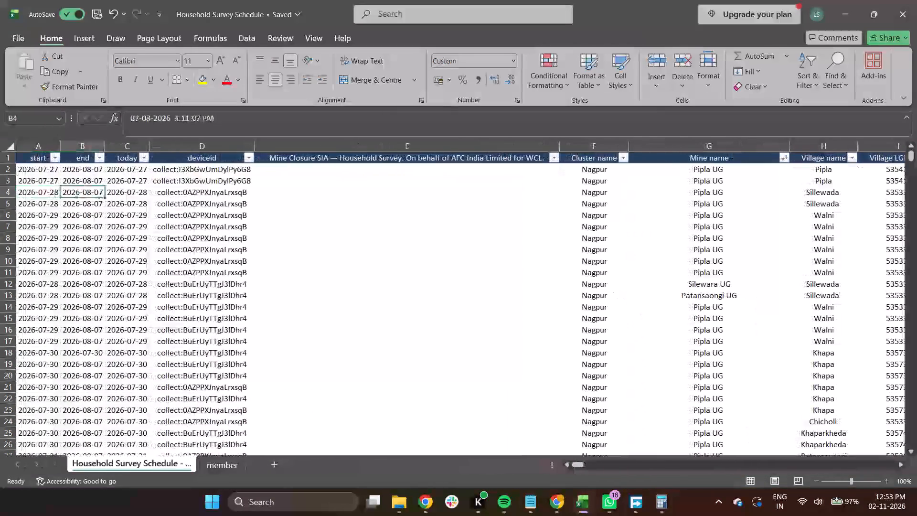
{"action": "key", "text": "Right"}
{"action": "key", "text": "Right"}
{"action": "key", "text": "Right"}
{"action": "key", "text": "Right"}
{"action": "key", "text": "Right"}
{"action": "key", "text": "Right"}
{"action": "key", "text": "Right"}
{"action": "key", "text": "Right"}
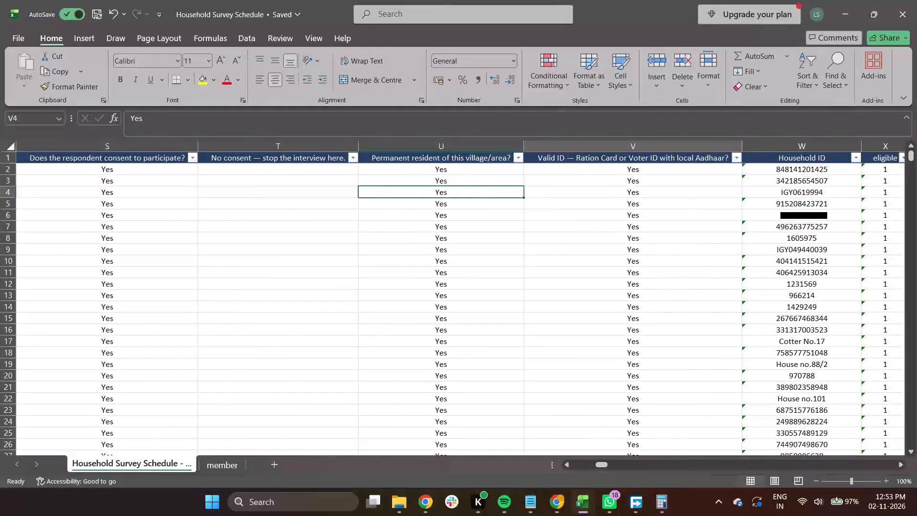
{"action": "key", "text": "Right"}
{"action": "key", "text": "Right"}
{"action": "key", "text": "Right"}
{"action": "key", "text": "Right"}
{"action": "key", "text": "Right"}
{"action": "key", "text": "Right"}
{"action": "key", "text": "Right"}
{"action": "key", "text": "Right"}
{"action": "key", "text": "Right"}
{"action": "key", "text": "Right"}
{"action": "key", "text": "Right"}
{"action": "key", "text": "Right"}
{"action": "key", "text": "Right"}
{"action": "key", "text": "Right"}
{"action": "key", "text": "Right"}
Review the row 4 household record back from the Basic amenities columns to the first column, ending at Village name.
{"action": "key", "text": "Left"}
{"action": "key", "text": "Left"}
{"action": "key", "text": "Left"}
{"action": "key", "text": "Left"}
{"action": "key", "text": "Left"}
{"action": "key", "text": "Left"}
{"action": "key", "text": "Left"}
{"action": "key", "text": "Left"}
{"action": "key", "text": "Left"}
{"action": "key", "text": "Left"}
{"action": "key", "text": "Left"}
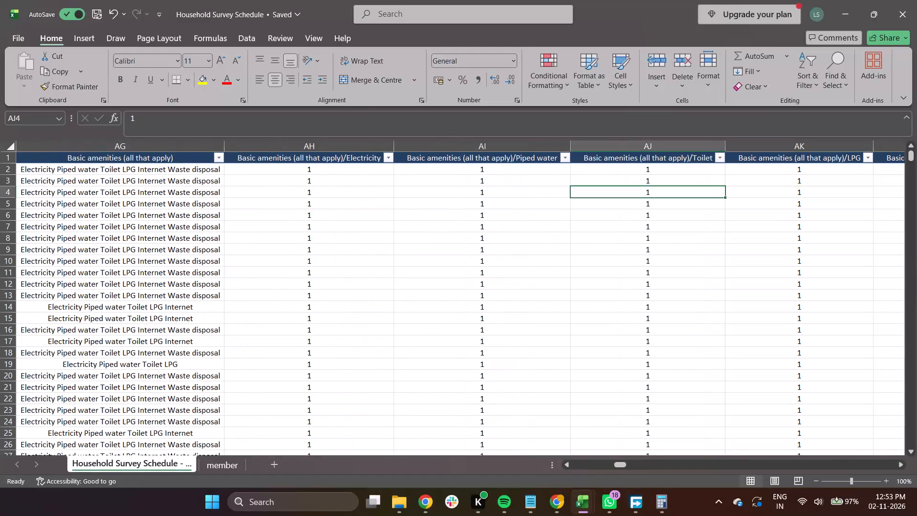
{"action": "key", "text": "Left"}
{"action": "key", "text": "Left"}
{"action": "key", "text": "Left"}
{"action": "key", "text": "Left"}
{"action": "key", "text": "Left"}
{"action": "key", "text": "Left"}
{"action": "key", "text": "Left"}
{"action": "key", "text": "Left"}
{"action": "key", "text": "Left"}
{"action": "key", "text": "Left"}
{"action": "key", "text": "Left"}
{"action": "key", "text": "Left"}
{"action": "key", "text": "Left"}
{"action": "key", "text": "Left"}
{"action": "key", "text": "Left"}
{"action": "key", "text": "Left"}
{"action": "key", "text": "Left"}
{"action": "key", "text": "Left"}
{"action": "key", "text": "Left"}
{"action": "key", "text": "Left"}
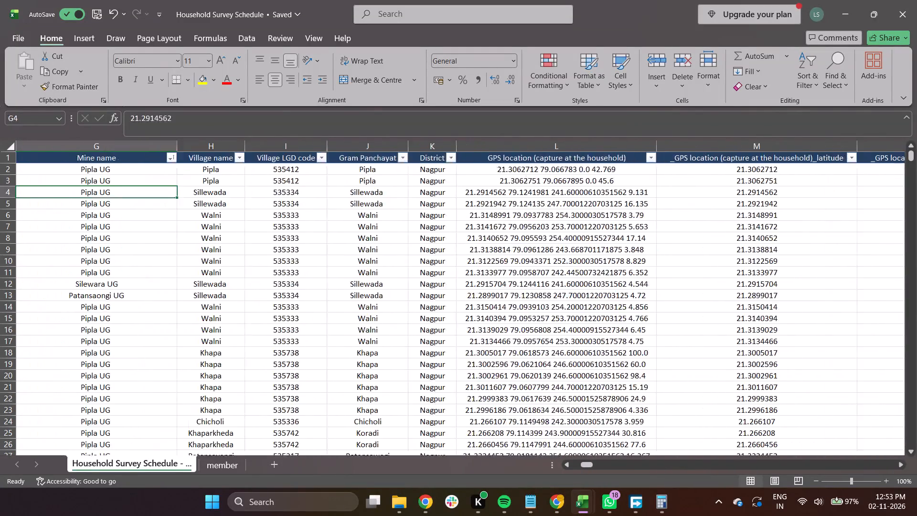
{"action": "key", "text": "Right"}
{"action": "key", "text": "Right"}
{"action": "key", "text": "Right"}
{"action": "key", "text": "Right"}
{"action": "key", "text": "Right"}
{"action": "key", "text": "Right"}
{"action": "key", "text": "Right"}
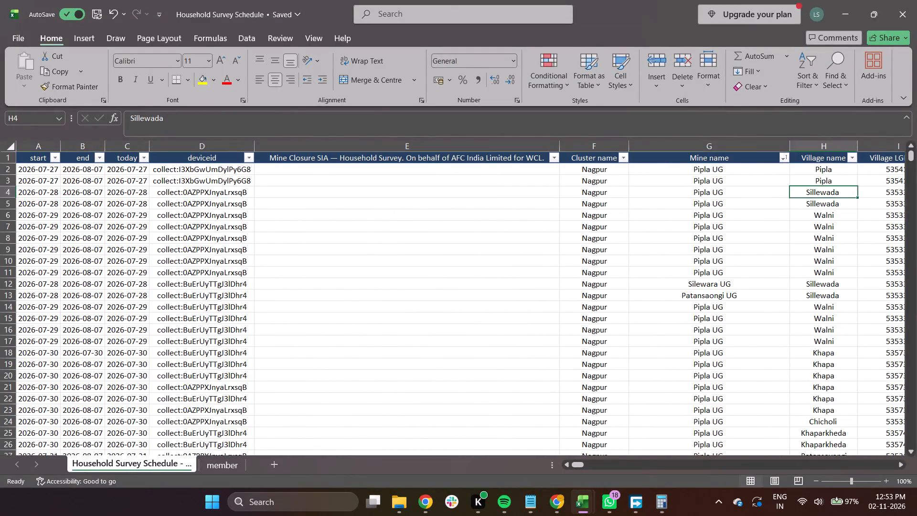
Examine the household record in row 6 from Village name out to Number of rooms, then back to the today column.
{"action": "key", "text": "Down"}
{"action": "key", "text": "Down"}
{"action": "key", "text": "Right"}
{"action": "key", "text": "Right"}
{"action": "key", "text": "Right"}
{"action": "key", "text": "Right"}
{"action": "key", "text": "Right"}
{"action": "key", "text": "Right"}
{"action": "key", "text": "Right"}
{"action": "key", "text": "Right"}
{"action": "key", "text": "Right"}
{"action": "key", "text": "Right"}
{"action": "key", "text": "Right"}
{"action": "key", "text": "Right"}
{"action": "key", "text": "Right"}
{"action": "key", "text": "Right"}
{"action": "key", "text": "Right"}
{"action": "key", "text": "Right"}
{"action": "key", "text": "Right"}
{"action": "key", "text": "Right"}
{"action": "key", "text": "Right"}
{"action": "key", "text": "Right"}
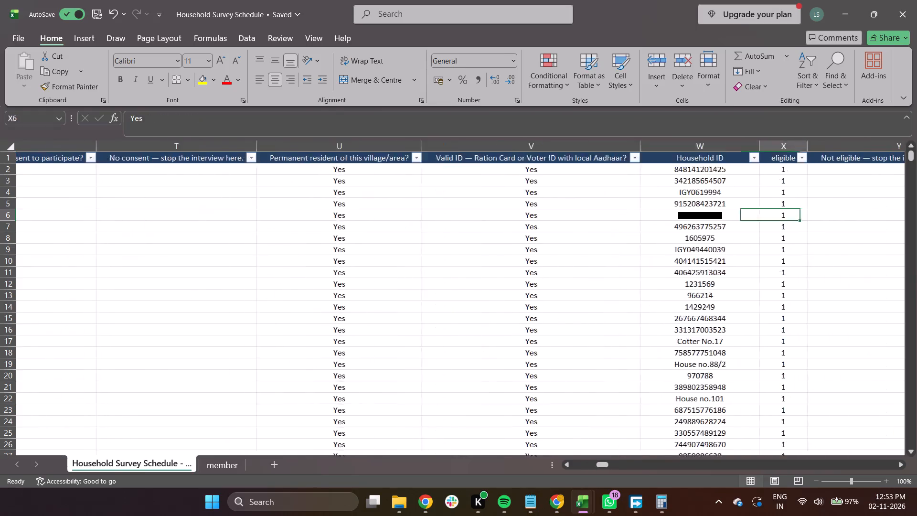
{"action": "key", "text": "Left"}
{"action": "key", "text": "Left"}
{"action": "key", "text": "Left"}
{"action": "key", "text": "Left"}
{"action": "key", "text": "Left"}
{"action": "key", "text": "Left"}
{"action": "key", "text": "Left"}
{"action": "key", "text": "Left"}
{"action": "key", "text": "Left"}
{"action": "key", "text": "Left"}
{"action": "key", "text": "Left"}
{"action": "key", "text": "Left"}
{"action": "key", "text": "Left"}
{"action": "key", "text": "Left"}
{"action": "key", "text": "Left"}
{"action": "key", "text": "Left"}
{"action": "key", "text": "Left"}
{"action": "key", "text": "Left"}
{"action": "key", "text": "Left"}
{"action": "key", "text": "Left"}
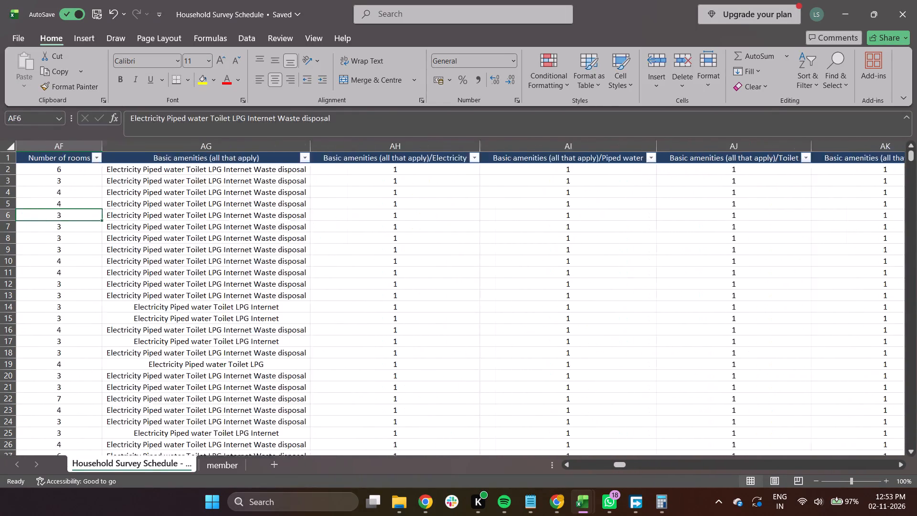
{"action": "key", "text": "Right"}
{"action": "key", "text": "Right"}
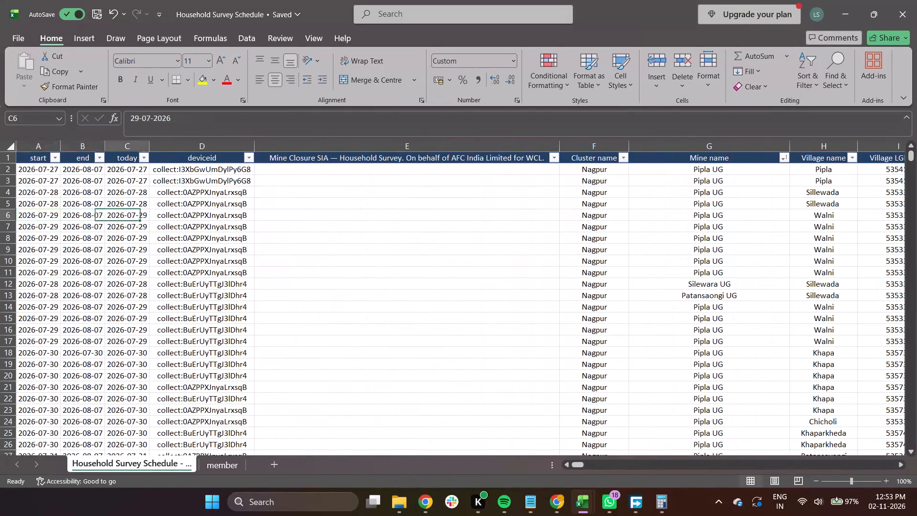
Look through the household survey columns from the consent questions to the Desired skills and Skills already trained columns.
{"action": "scroll", "coordinate": [500, 246], "scroll_direction": "left", "scroll_amount": 15}
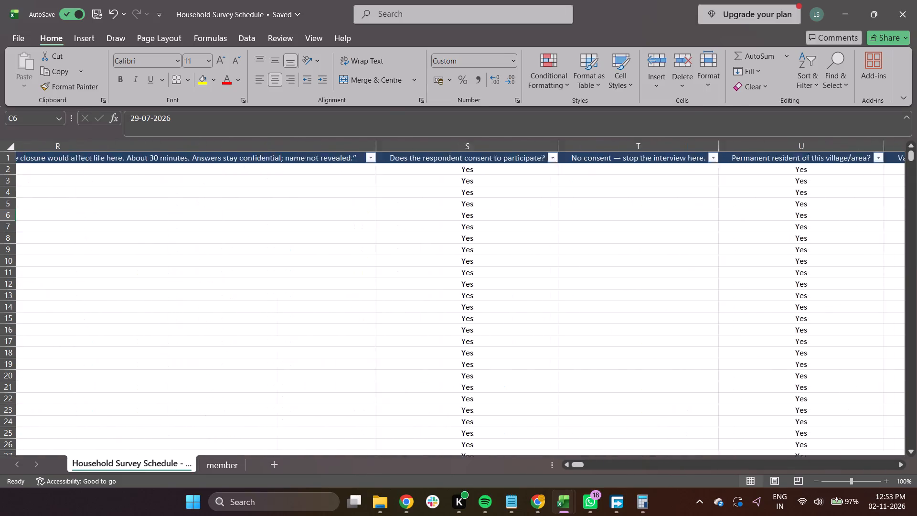
{"action": "scroll", "coordinate": [500, 246], "scroll_direction": "left", "scroll_amount": 15}
{"action": "scroll", "coordinate": [500, 246], "scroll_direction": "left", "scroll_amount": 7}
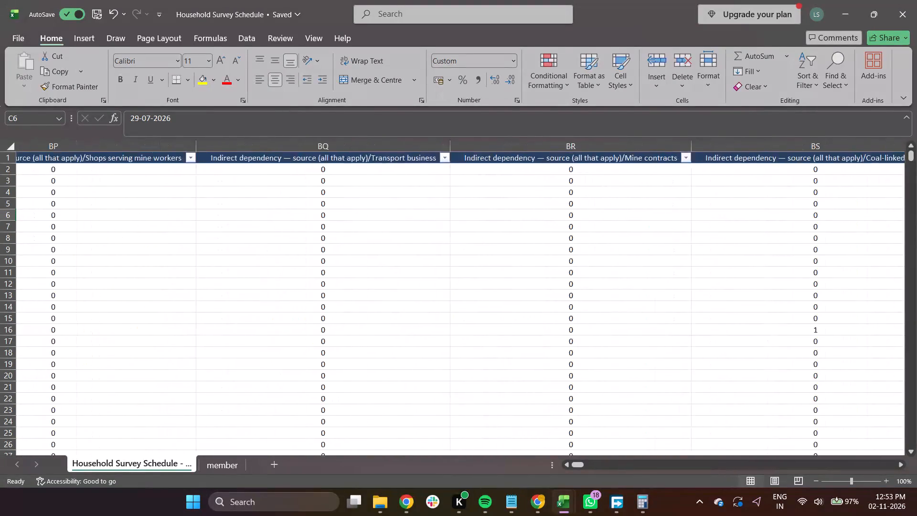
{"action": "scroll", "coordinate": [500, 246], "scroll_direction": "left", "scroll_amount": 15}
{"action": "scroll", "coordinate": [500, 246], "scroll_direction": "left", "scroll_amount": 9}
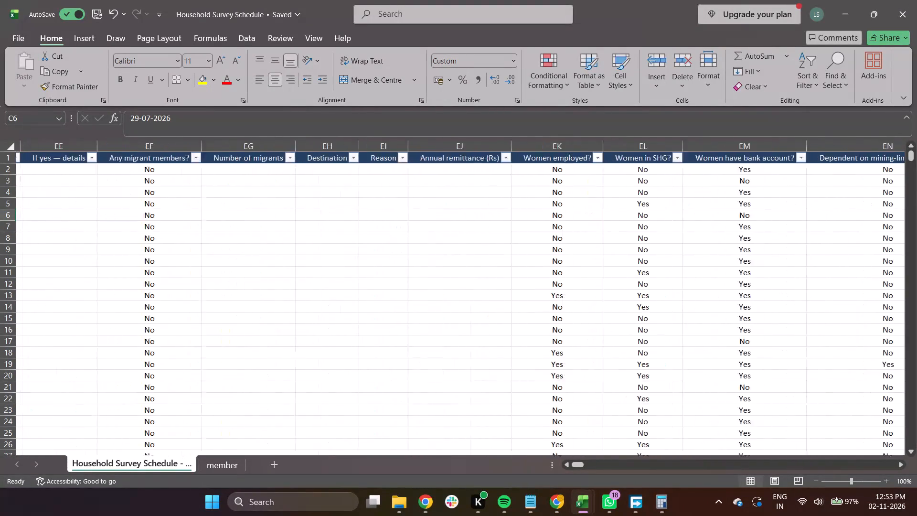
{"action": "scroll", "coordinate": [500, 246], "scroll_direction": "left", "scroll_amount": 11}
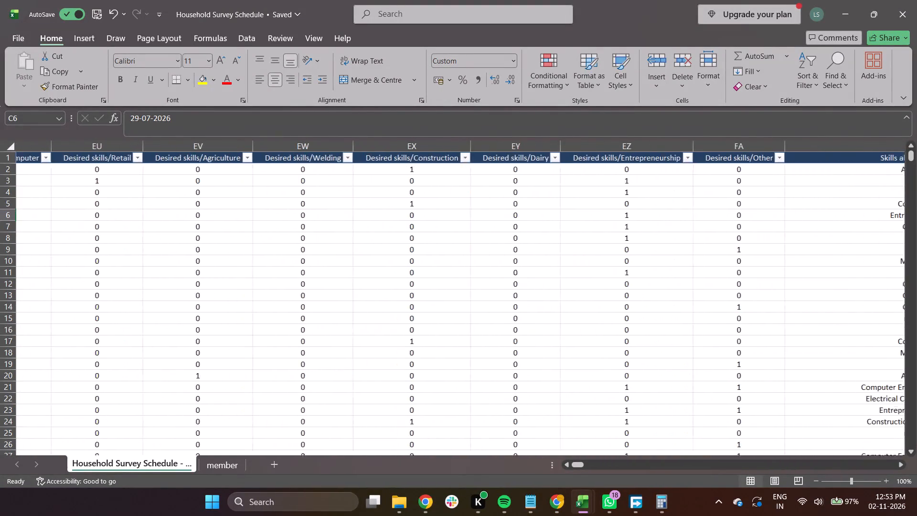
Switch to the member sheet, look across its columns, and check the count of column A entries from row 2 down.
{"action": "left_click", "coordinate": [235, 468]}
{"action": "scroll", "coordinate": [604, 331], "scroll_direction": "left", "scroll_amount": 5}
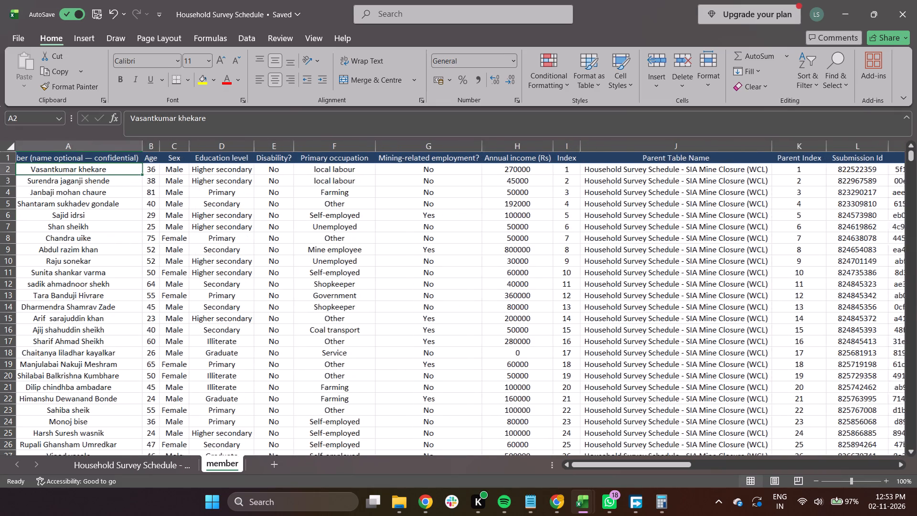
{"action": "scroll", "coordinate": [604, 331], "scroll_direction": "left", "scroll_amount": 14}
{"action": "scroll", "coordinate": [604, 331], "scroll_direction": "right", "scroll_amount": 14}
{"action": "scroll", "coordinate": [604, 331], "scroll_direction": "right", "scroll_amount": 10}
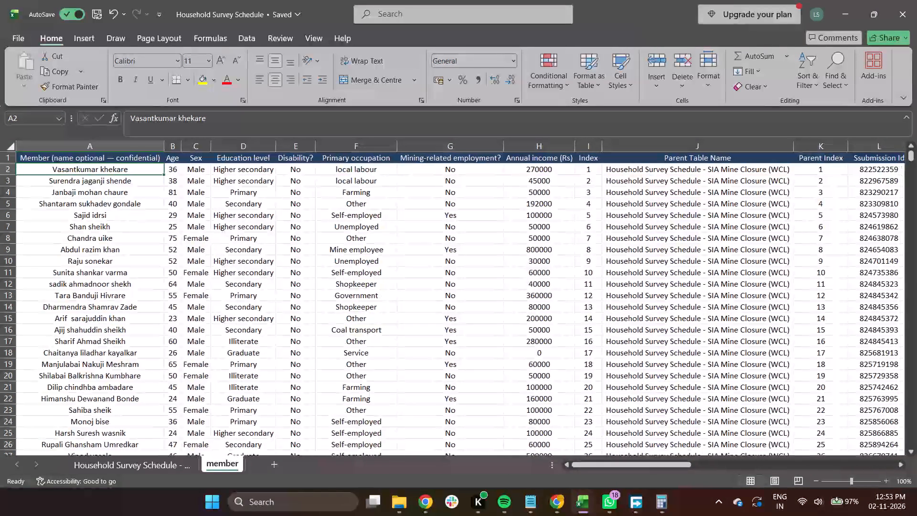
{"action": "key", "text": "ctrl+shift+Down"}
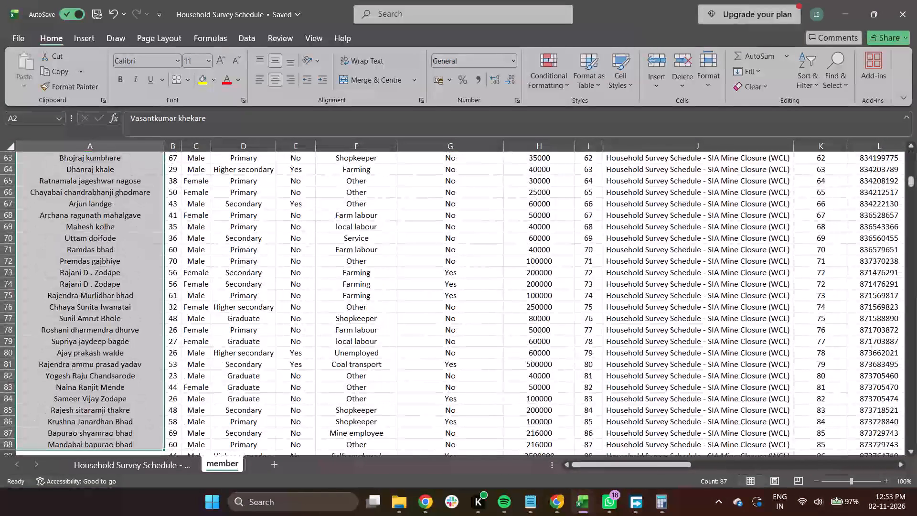
{"action": "key", "text": "Up"}
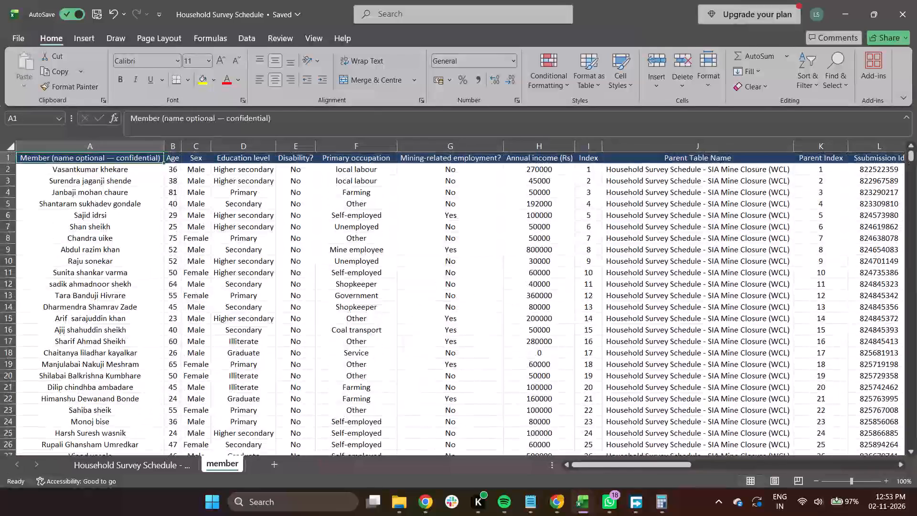
{"action": "key", "text": "Down"}
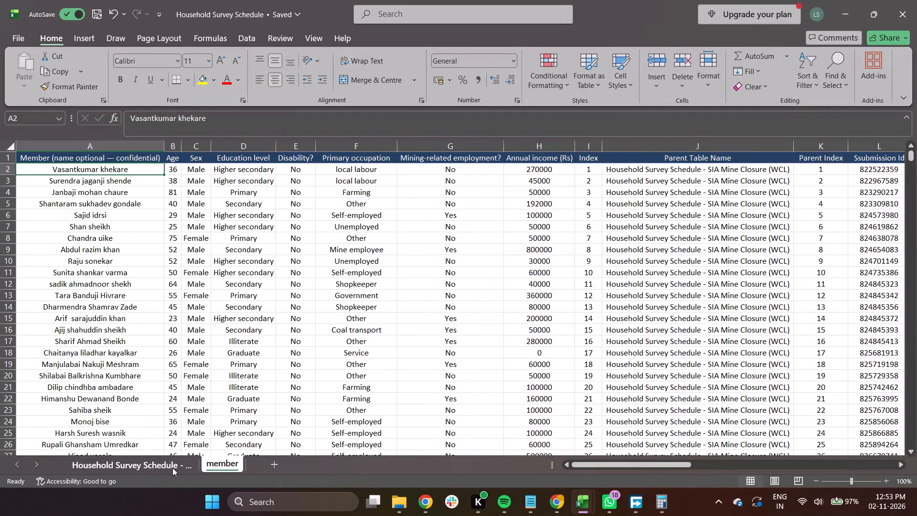
Return to the household survey sheet and look back through its columns from Desired skills to the start column.
{"action": "left_click", "coordinate": [172, 468]}
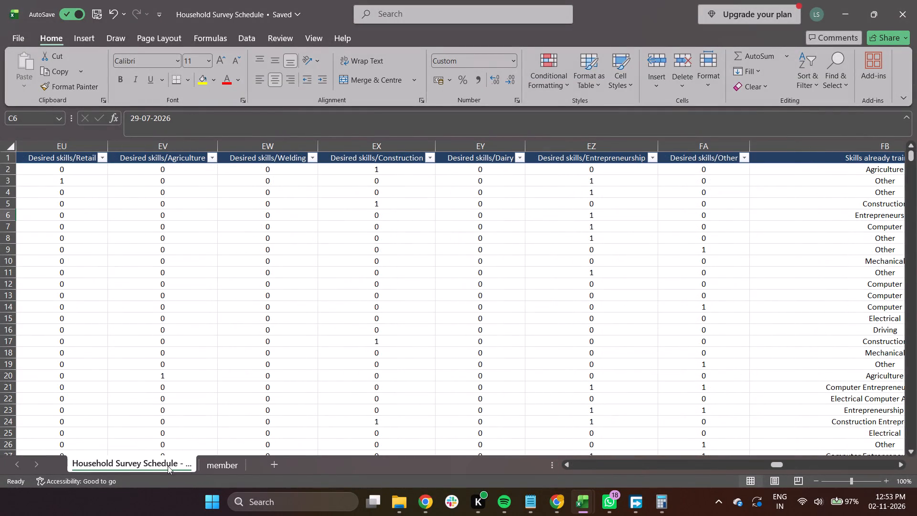
{"action": "scroll", "coordinate": [183, 413], "scroll_direction": "right", "scroll_amount": 17}
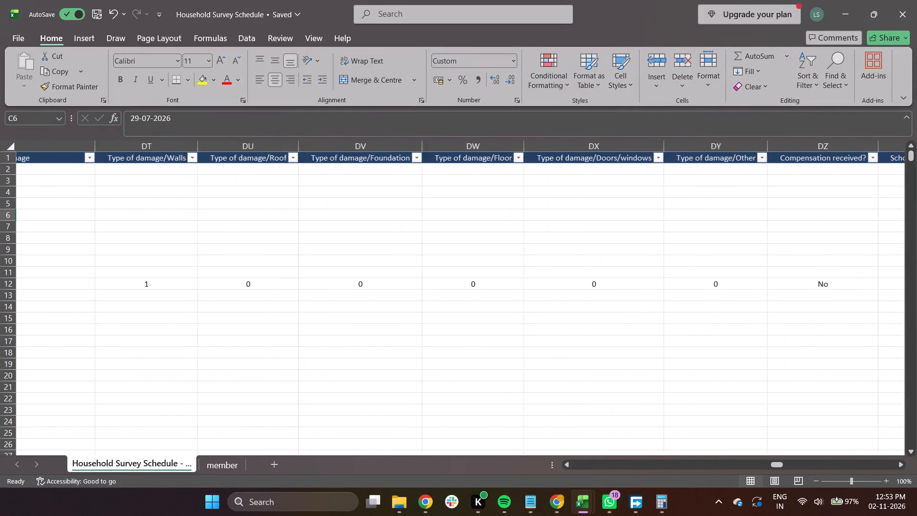
{"action": "scroll", "coordinate": [183, 413], "scroll_direction": "right", "scroll_amount": 10}
{"action": "scroll", "coordinate": [183, 413], "scroll_direction": "right", "scroll_amount": 11}
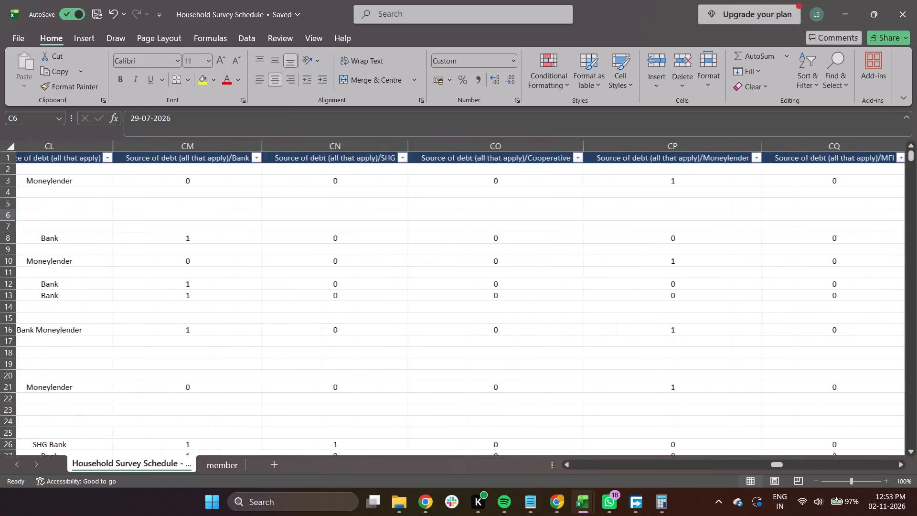
{"action": "scroll", "coordinate": [183, 413], "scroll_direction": "right", "scroll_amount": 20}
{"action": "scroll", "coordinate": [183, 413], "scroll_direction": "right", "scroll_amount": 20}
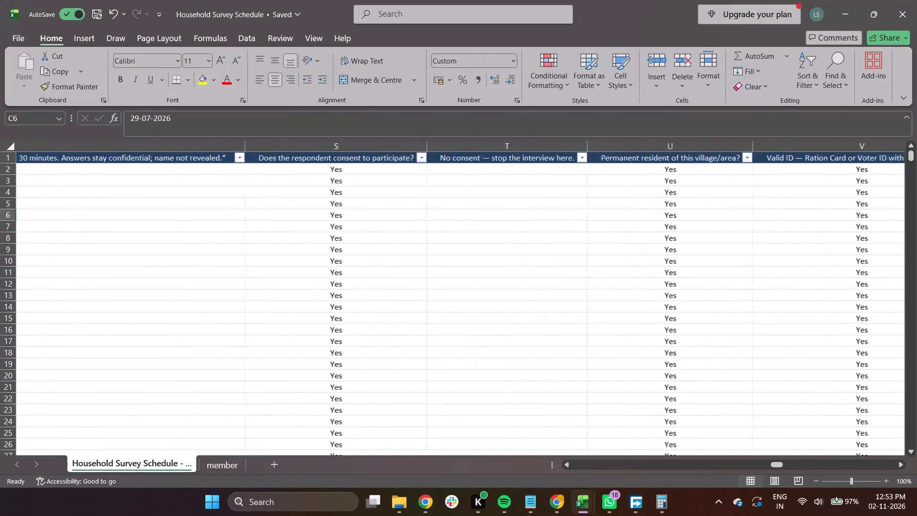
{"action": "left_click_drag", "start_coordinate": [775, 464], "coordinate": [410, 512]}
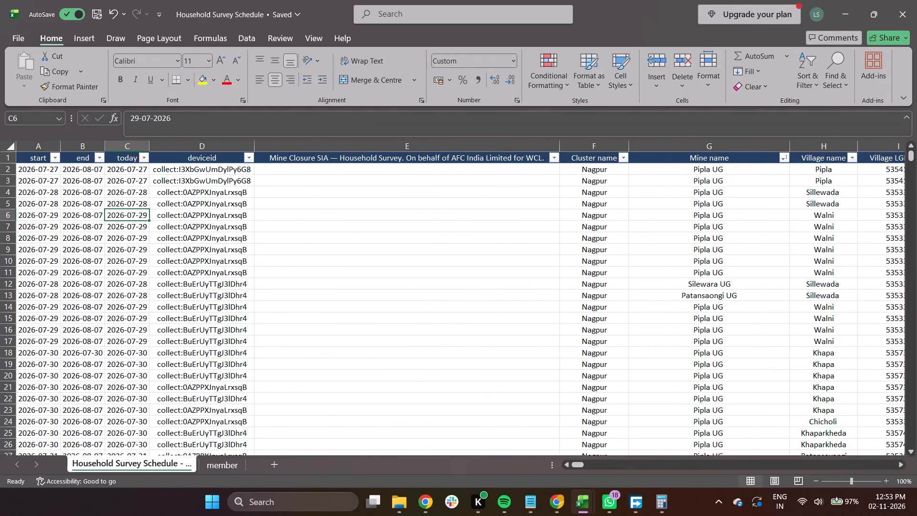
Select the deviceid entries from row 2 down to the last household record to check their count.
{"action": "left_click", "coordinate": [186, 169]}
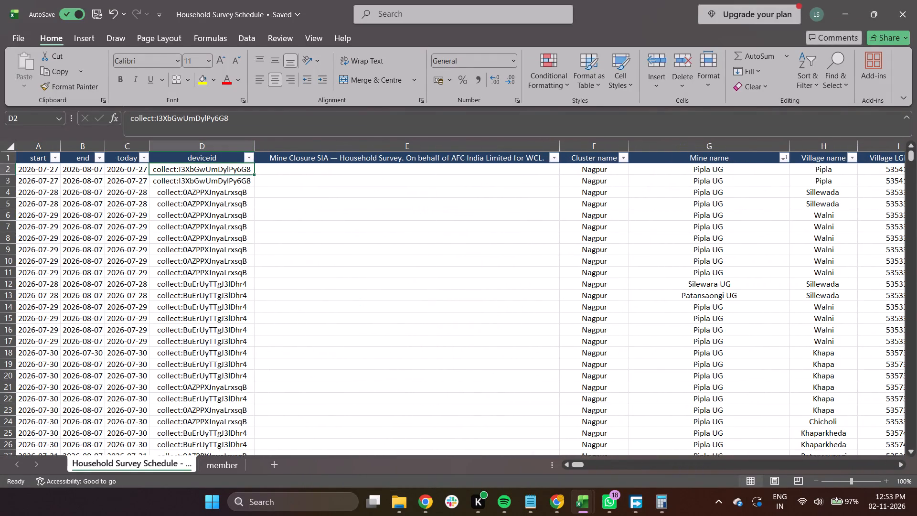
{"action": "key", "text": "ctrl+shift+Down"}
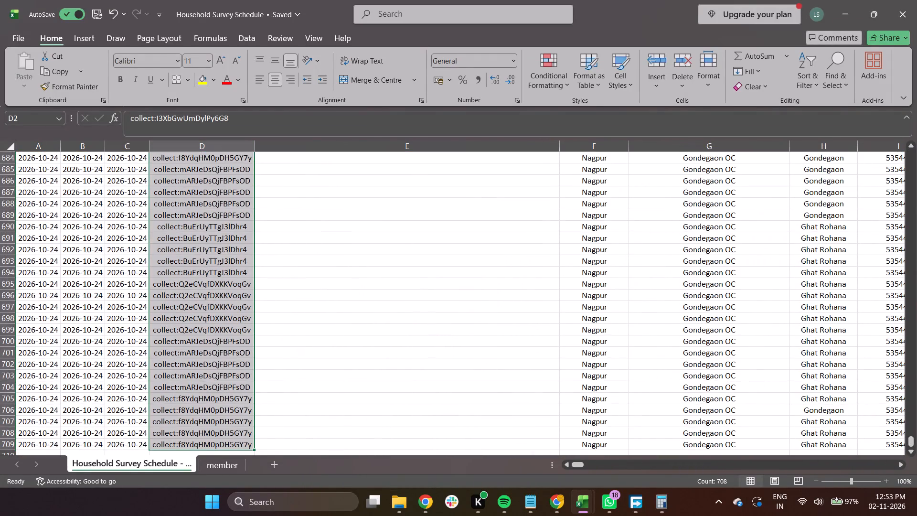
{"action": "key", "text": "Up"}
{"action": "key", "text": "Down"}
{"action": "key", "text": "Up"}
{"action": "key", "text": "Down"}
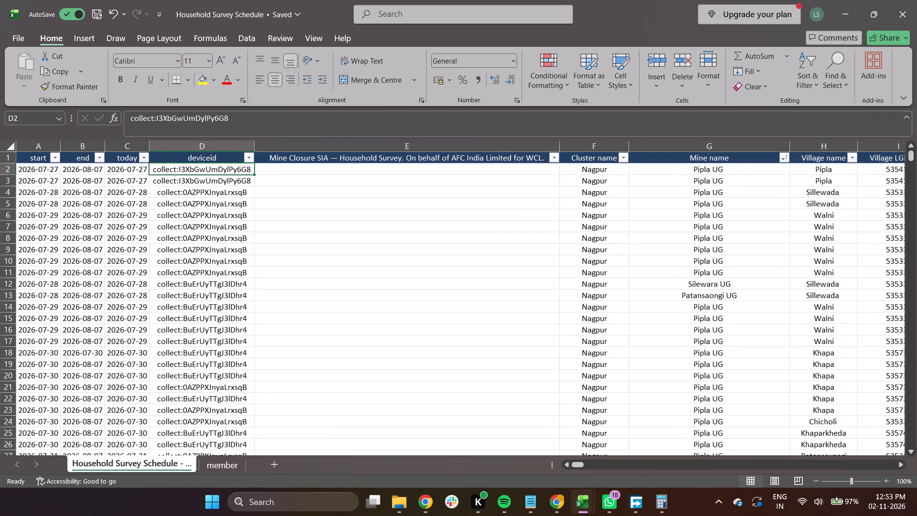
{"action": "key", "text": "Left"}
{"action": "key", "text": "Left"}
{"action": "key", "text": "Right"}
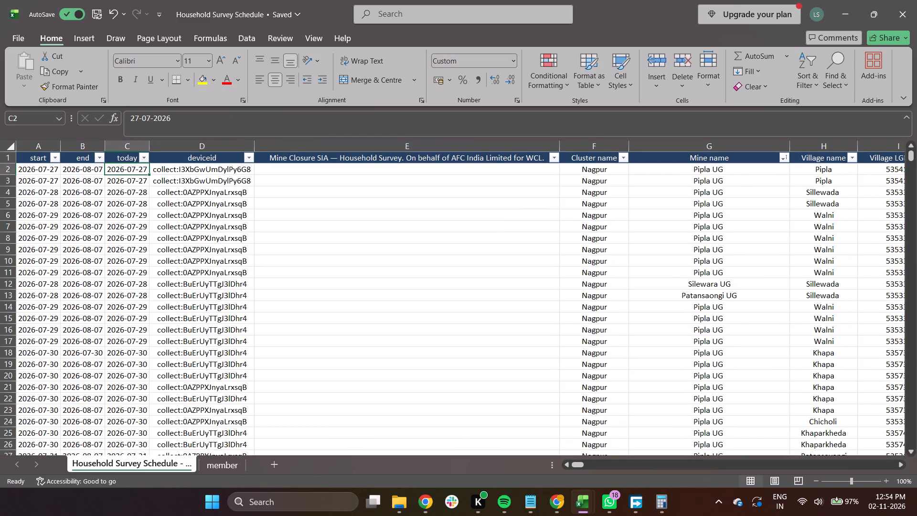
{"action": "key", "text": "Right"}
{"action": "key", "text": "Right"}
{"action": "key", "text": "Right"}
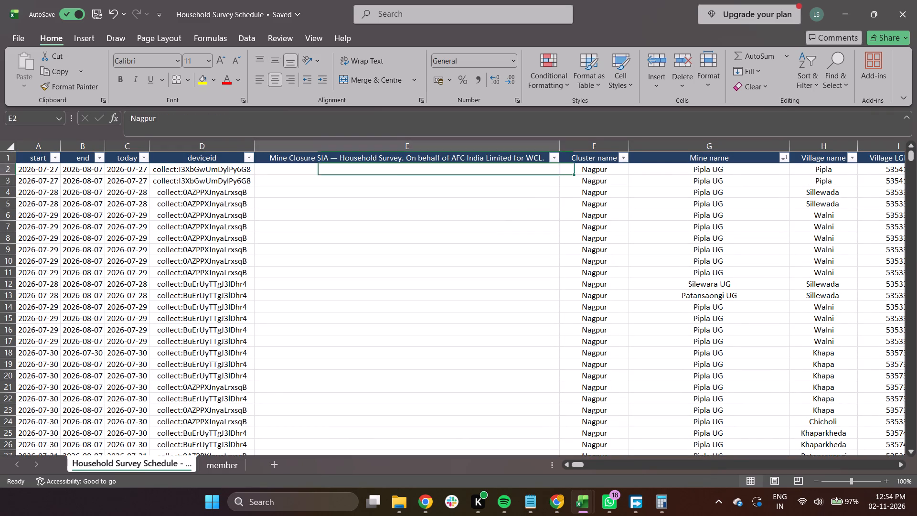
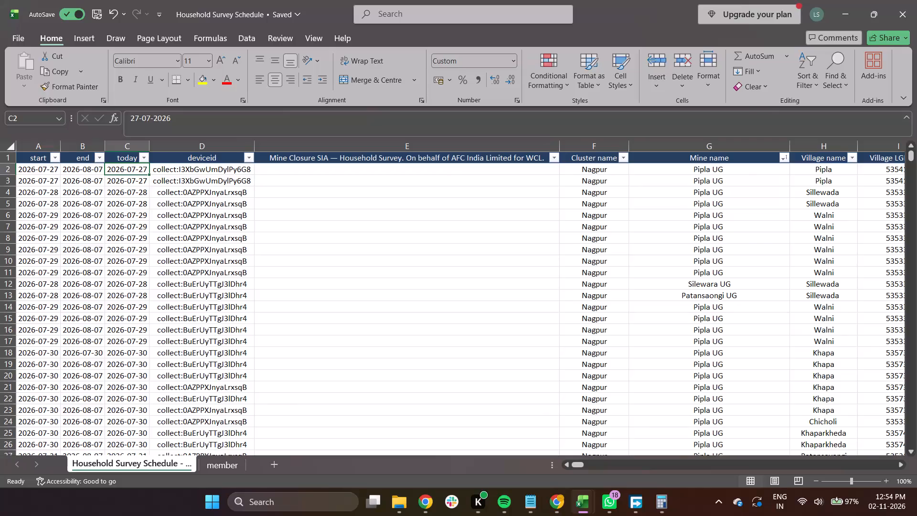
Look across the household survey columns as far as Water quality change over 5 yrs and return to the start column.
{"action": "scroll", "coordinate": [436, 325], "scroll_direction": "left", "scroll_amount": 11}
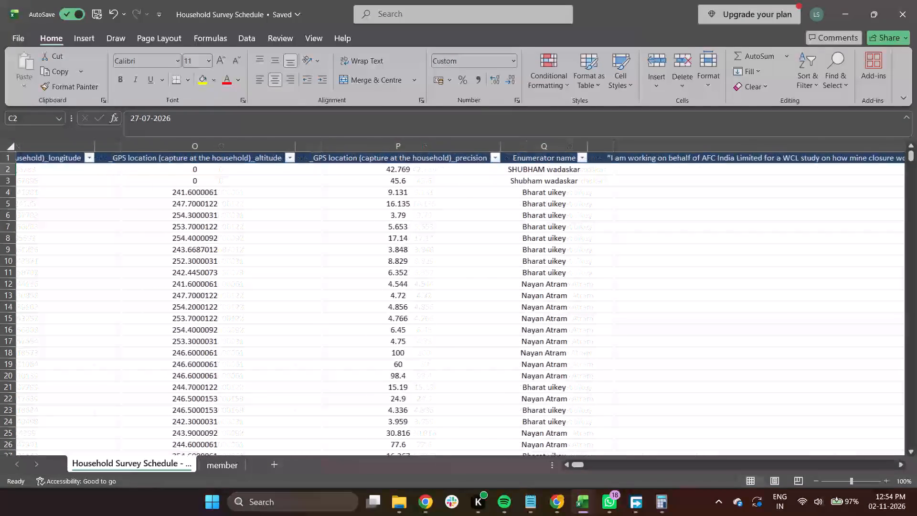
{"action": "scroll", "coordinate": [436, 325], "scroll_direction": "left", "scroll_amount": 12}
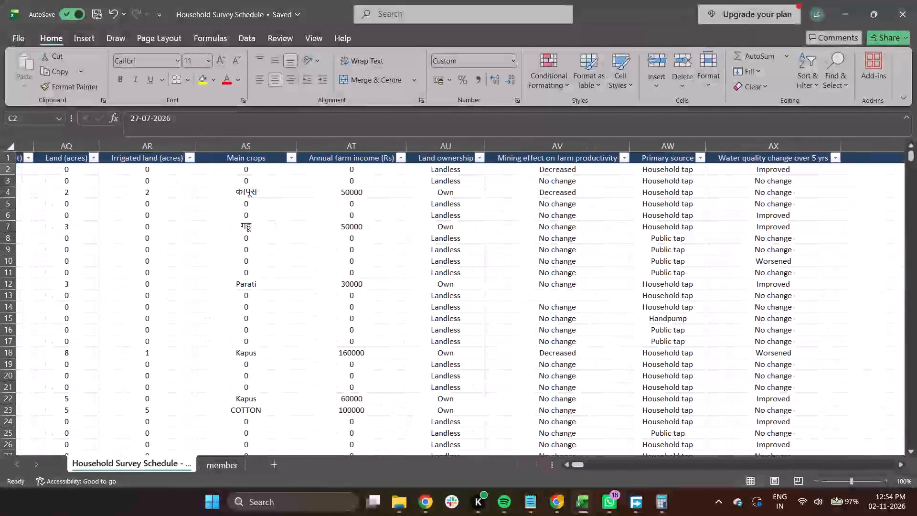
{"action": "scroll", "coordinate": [436, 325], "scroll_direction": "left", "scroll_amount": 1}
{"action": "scroll", "coordinate": [436, 325], "scroll_direction": "right", "scroll_amount": 4}
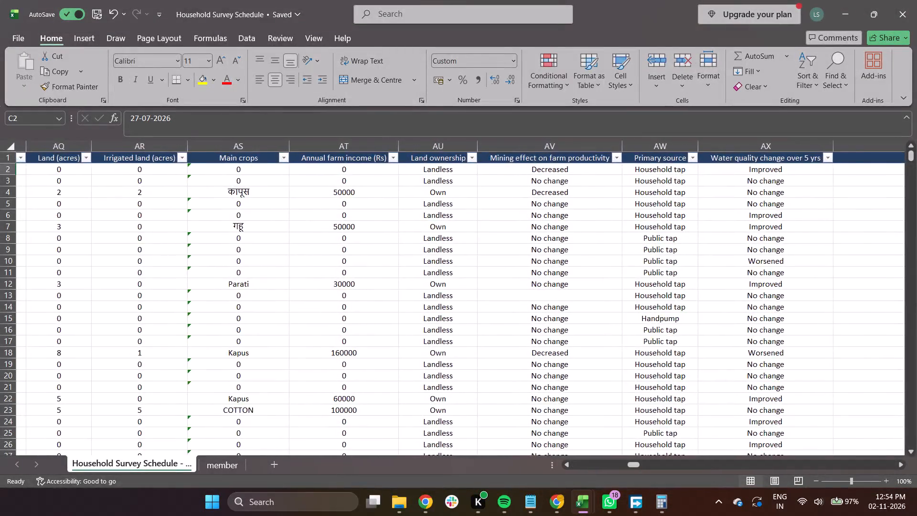
{"action": "scroll", "coordinate": [436, 325], "scroll_direction": "right", "scroll_amount": 12}
{"action": "scroll", "coordinate": [436, 325], "scroll_direction": "right", "scroll_amount": 17}
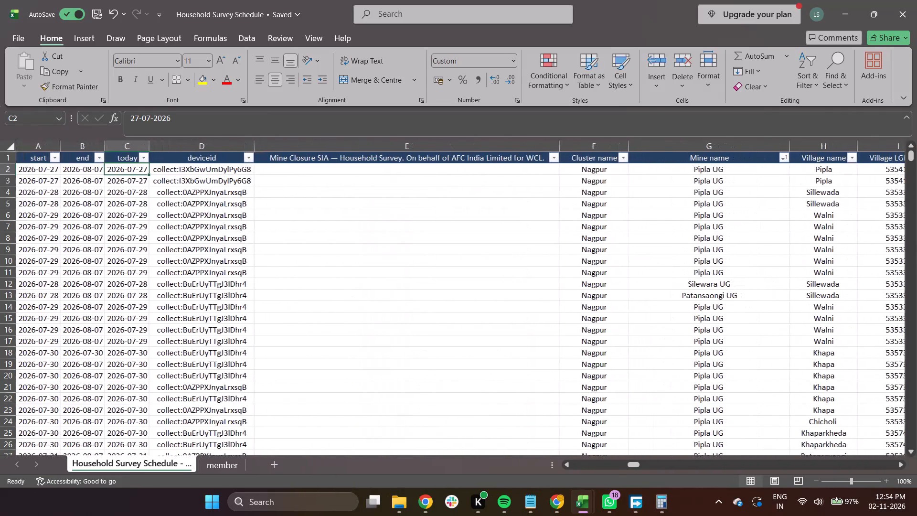
Close the Household Survey Schedule workbook.
{"action": "left_click", "coordinate": [906, 5]}
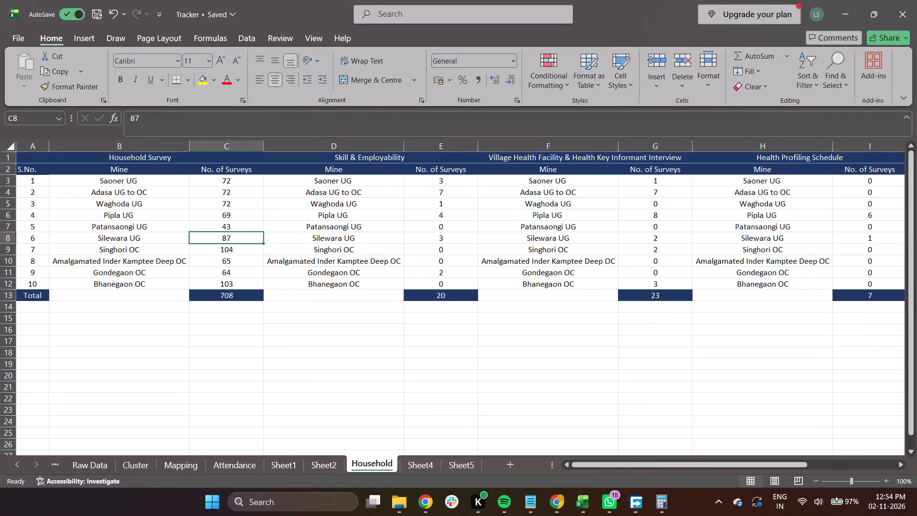
Switch from the Tracker workbook to the open WhatsApp window.
{"action": "key", "text": "alt+Tab"}
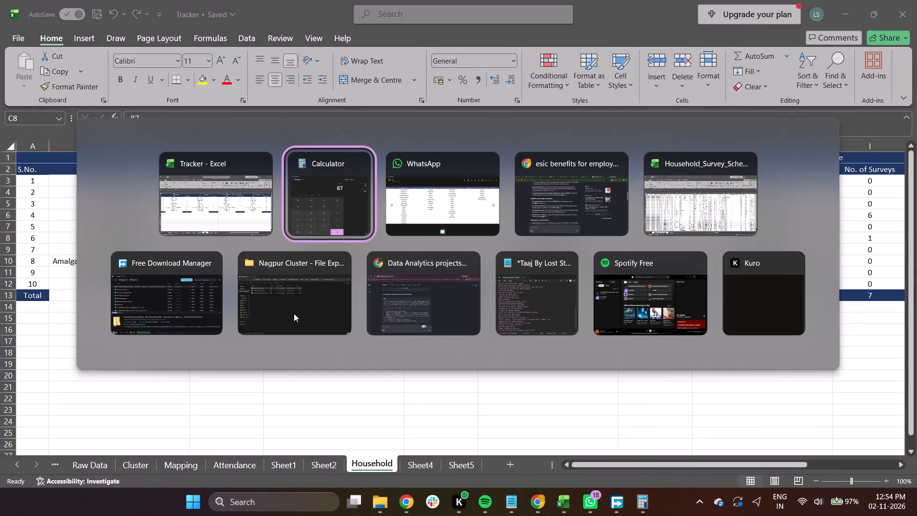
{"action": "key", "text": "alt+Right"}
{"action": "key", "text": "alt+Right"}
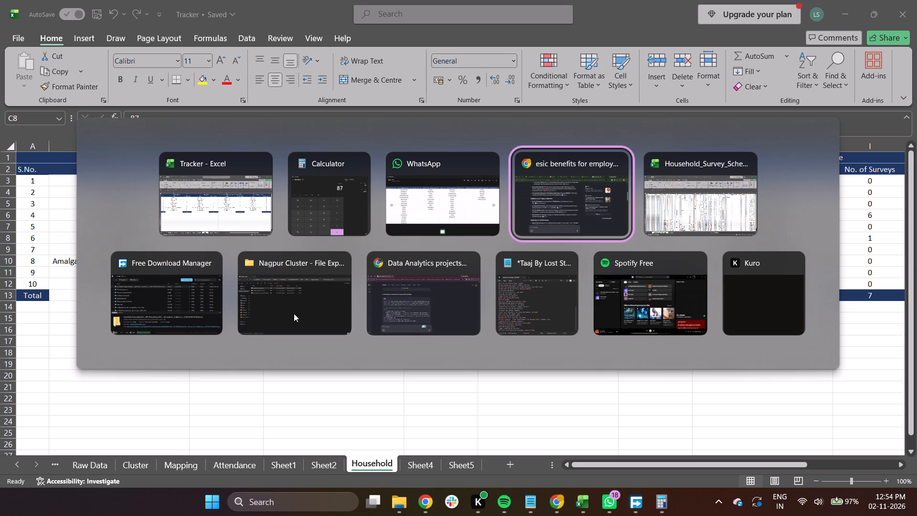
{"action": "key", "text": "alt+Left"}
{"action": "key", "text": "alt+Left"}
{"action": "key", "text": "alt+Left"}
{"action": "key", "text": "alt+Right"}
{"action": "key", "text": "alt+Right"}
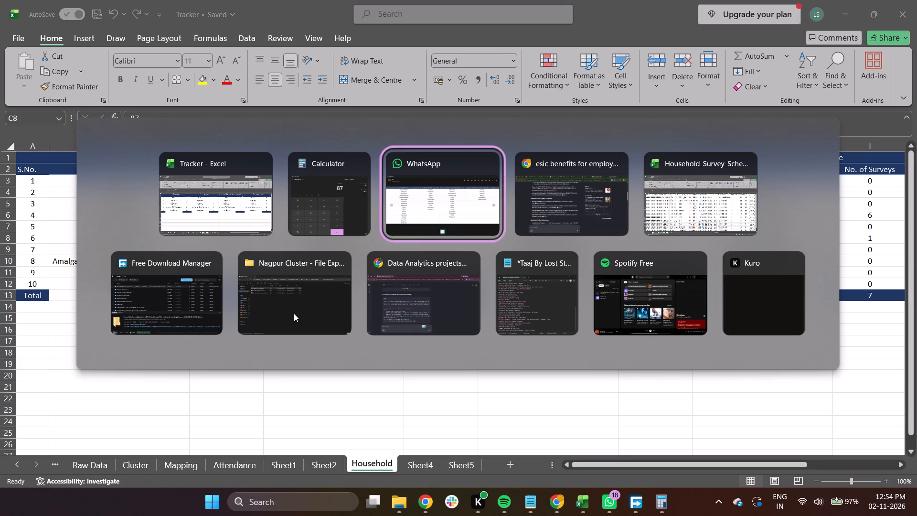
Switch to the Nagpur Cluster folder window in File Explorer and clear the file selection.
{"action": "key", "text": "alt+Right"}
{"action": "key", "text": "alt+Right"}
{"action": "key", "text": "alt+Right"}
{"action": "key", "text": "alt+Right"}
{"action": "key", "text": "alt+Right"}
{"action": "key", "text": "alt+Left"}
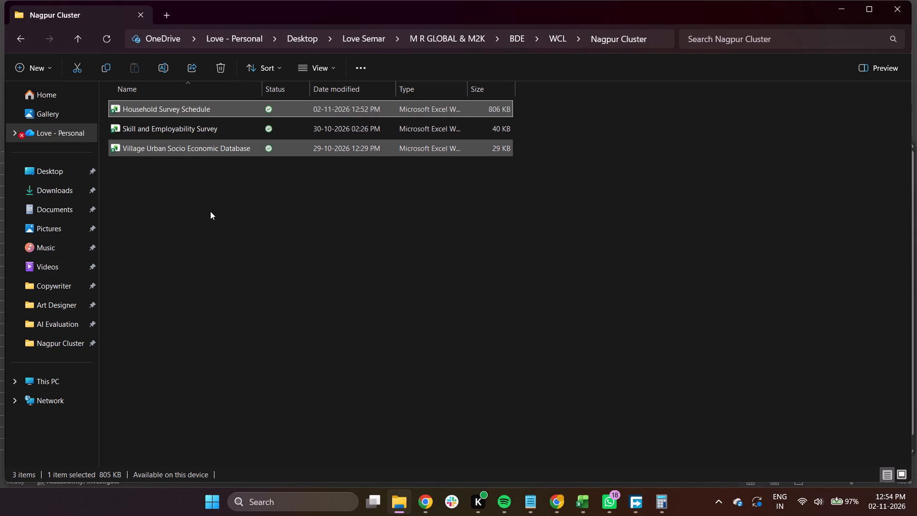
{"action": "left_click", "coordinate": [212, 215]}
Switch from the Nagpur Cluster folder back to the Tracker workbook.
{"action": "key", "text": "alt+Tab"}
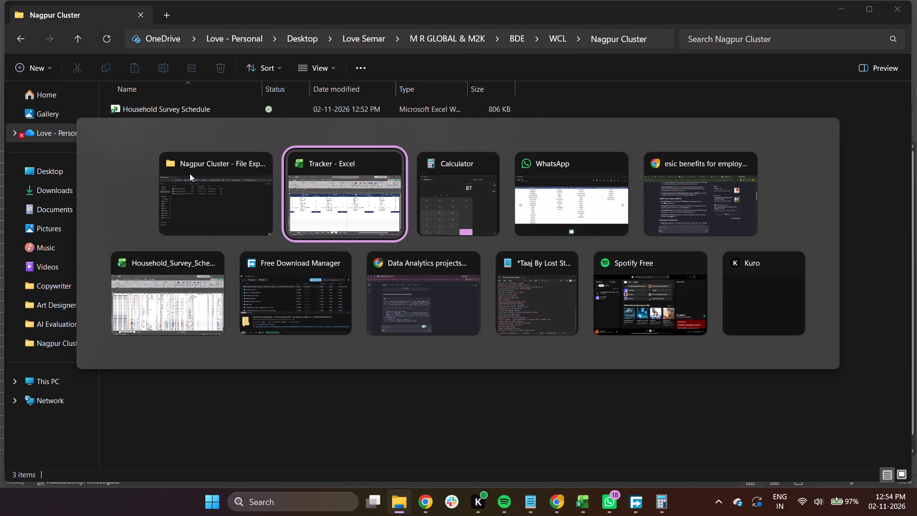
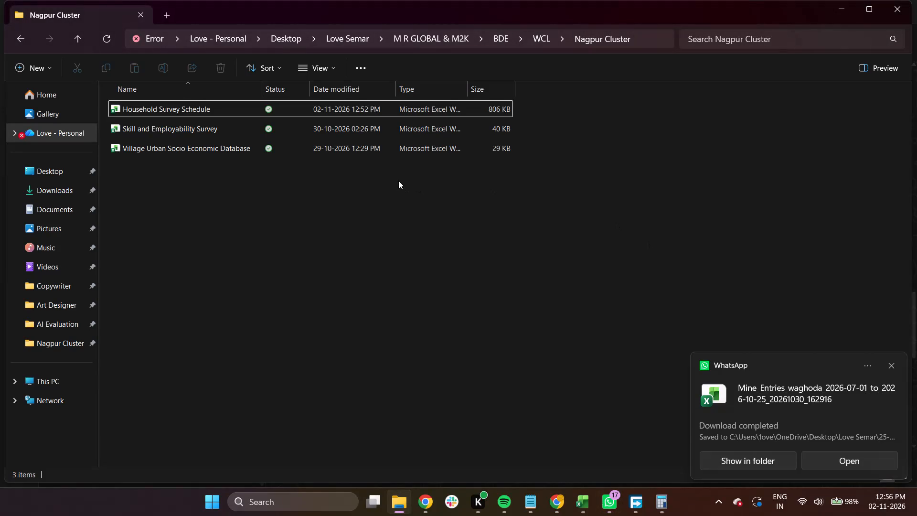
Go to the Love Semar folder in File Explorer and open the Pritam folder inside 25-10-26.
{"action": "left_click", "coordinate": [340, 39]}
{"action": "double_click", "coordinate": [134, 305]}
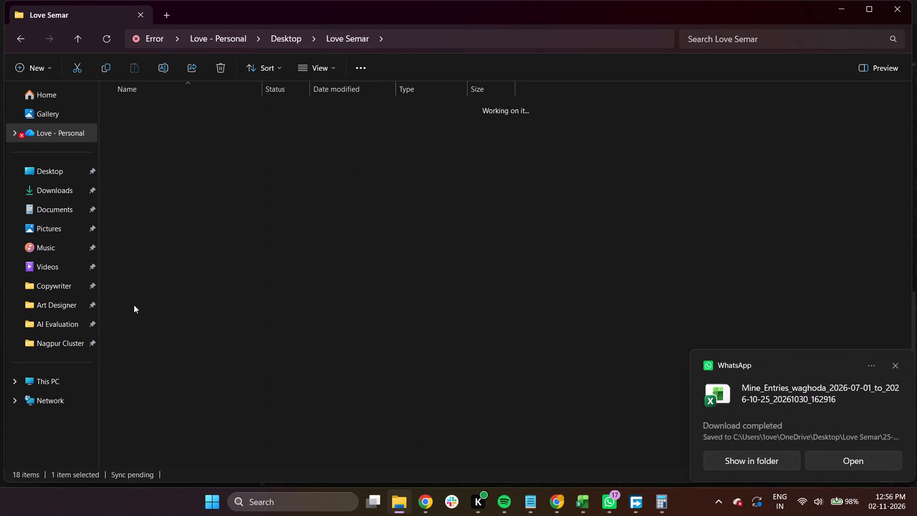
{"action": "left_click", "coordinate": [21, 39]}
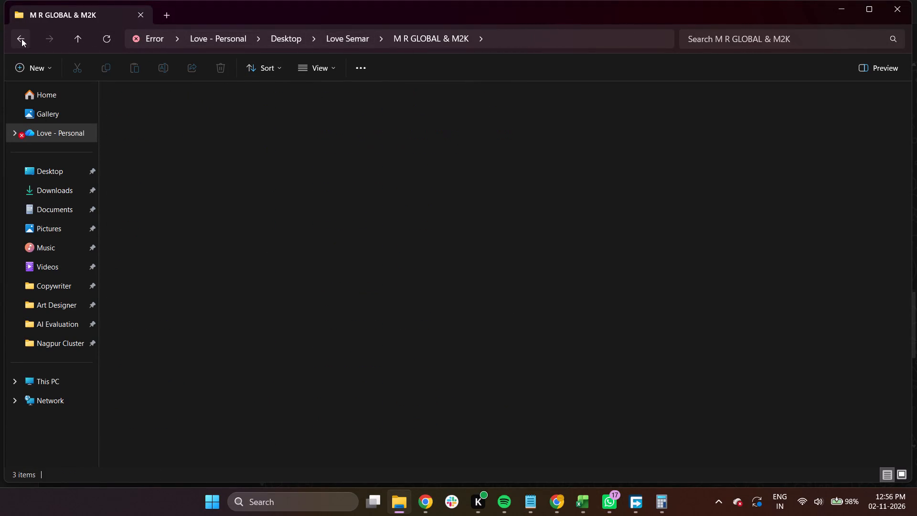
{"action": "double_click", "coordinate": [139, 109]}
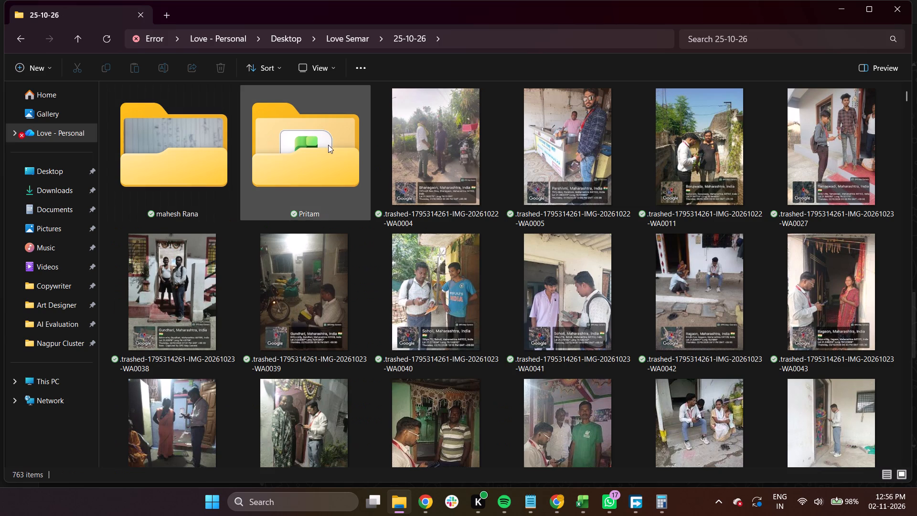
{"action": "double_click", "coordinate": [328, 145]}
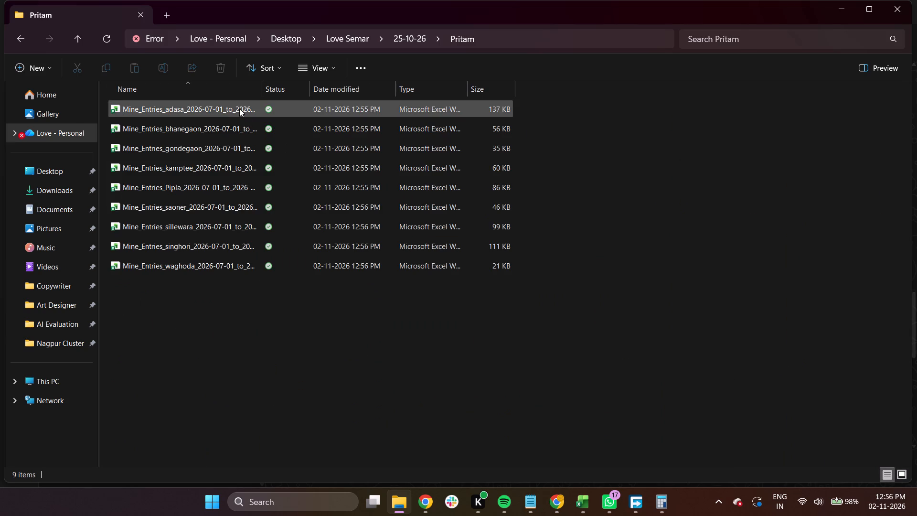
Widen the Name column enough to fit the full mine entries file names.
{"action": "left_click_drag", "start_coordinate": [263, 90], "coordinate": [364, 89]}
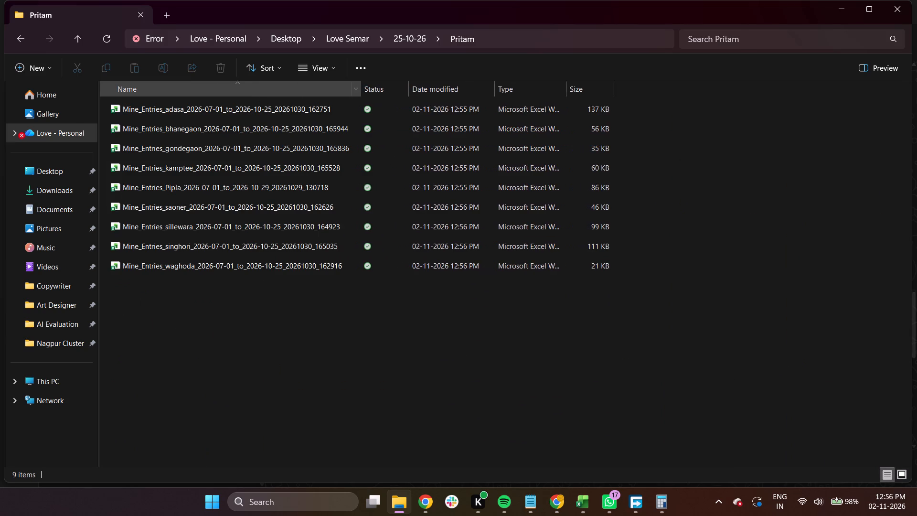
{"action": "left_click_drag", "start_coordinate": [364, 89], "coordinate": [398, 96]}
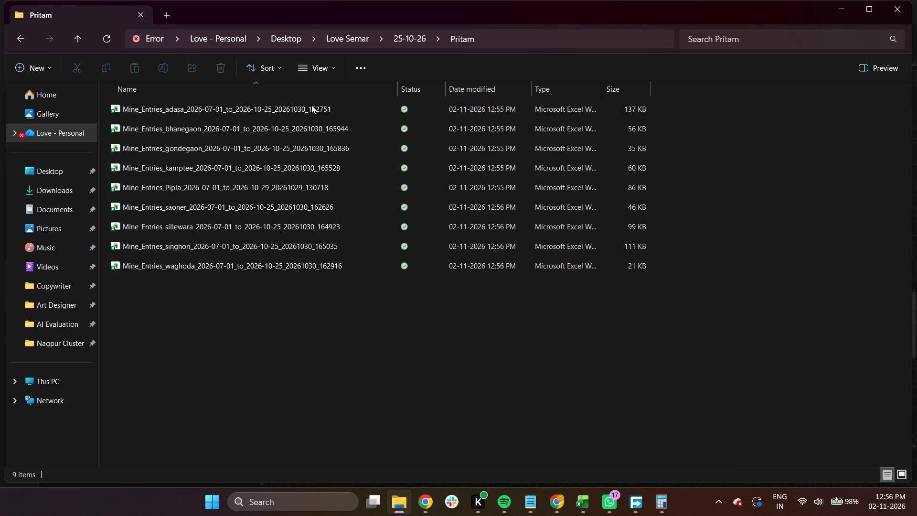
Shorten the adasa mine entries workbook's file name by removing the trailing date range and timestamp.
{"action": "left_click", "coordinate": [311, 105]}
{"action": "left_click", "coordinate": [166, 68]}
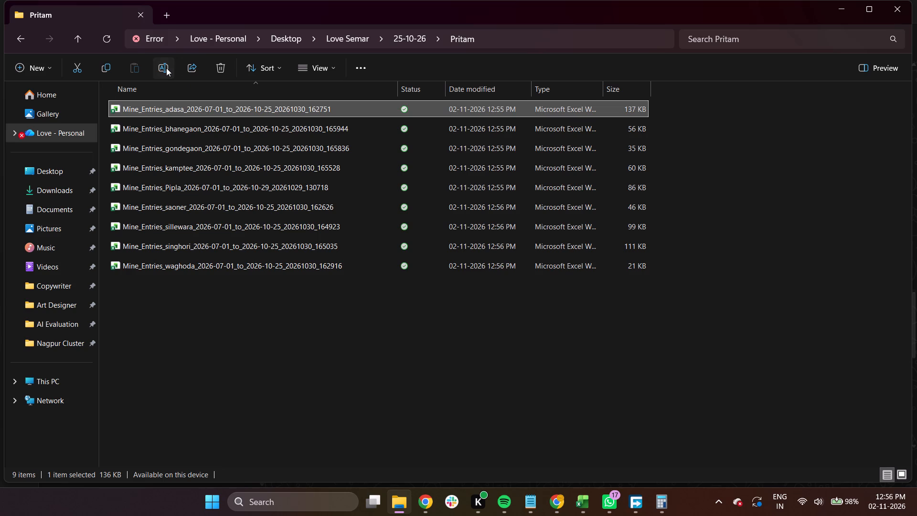
{"action": "left_click", "coordinate": [331, 107]}
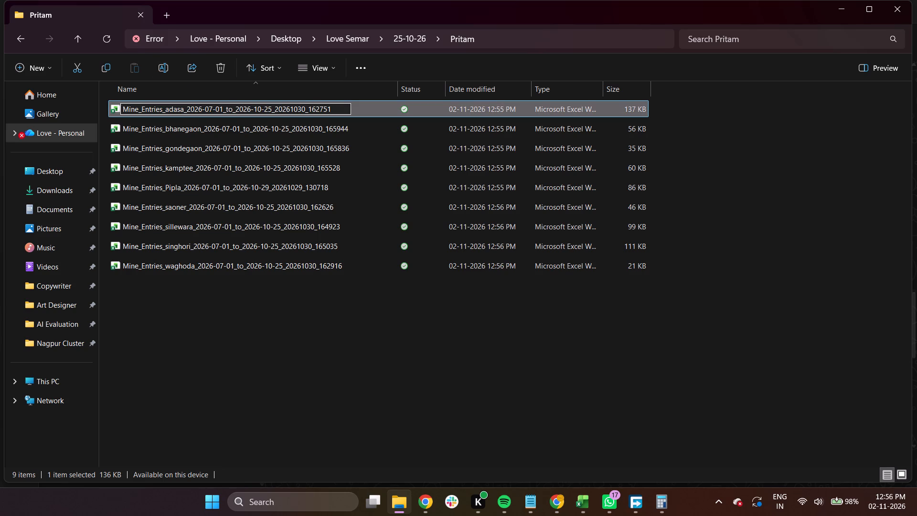
{"action": "key", "text": "BackSpace"}
{"action": "key", "text": "BackSpace"}
{"action": "key", "text": "BackSpace"}
{"action": "key", "text": "BackSpace"}
{"action": "key", "text": "BackSpace"}
{"action": "key", "text": "BackSpace"}
{"action": "key", "text": "BackSpace"}
{"action": "key", "text": "BackSpace"}
{"action": "key", "text": "BackSpace"}
{"action": "key", "text": "BackSpace"}
{"action": "key", "text": "BackSpace"}
{"action": "key", "text": "BackSpace"}
{"action": "key", "text": "BackSpace"}
{"action": "key", "text": "BackSpace"}
{"action": "key", "text": "BackSpace"}
{"action": "key", "text": "BackSpace"}
{"action": "key", "text": "BackSpace"}
{"action": "key", "text": "BackSpace"}
{"action": "key", "text": "BackSpace"}
{"action": "key", "text": "BackSpace"}
{"action": "key", "text": "BackSpace"}
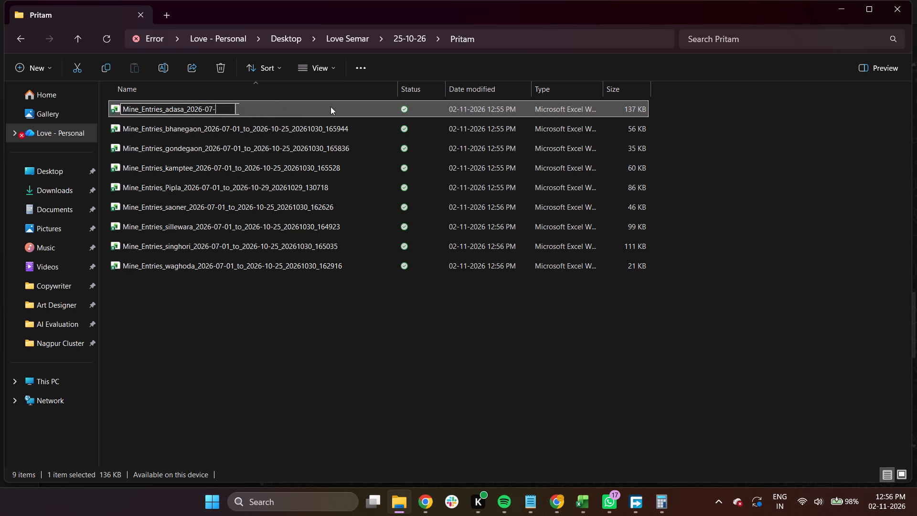
Finish renaming the adasa mine entries workbook as Mine Entries Adasa, without the date suffix or underscores.
{"action": "key", "text": "BackSpace"}
{"action": "key", "text": "BackSpace"}
{"action": "key", "text": "BackSpace"}
{"action": "key", "text": "BackSpace"}
{"action": "key", "text": "BackSpace"}
{"action": "key", "text": "BackSpace"}
{"action": "key", "text": "BackSpace"}
{"action": "key", "text": "BackSpace"}
{"action": "key", "text": "BackSpace"}
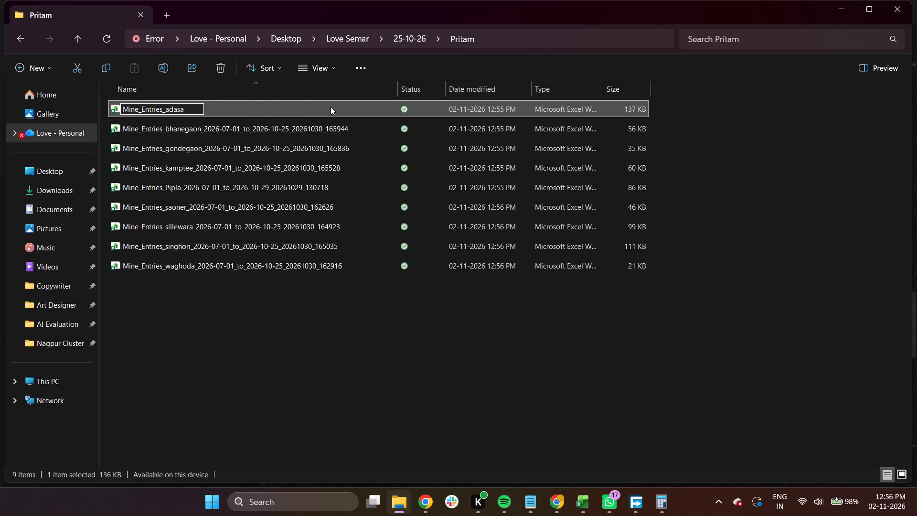
{"action": "key", "text": "Left"}
{"action": "key", "text": "Left"}
{"action": "key", "text": "Left"}
{"action": "key", "text": "Left"}
{"action": "key", "text": "Left"}
{"action": "key", "text": "BackSpace"}
{"action": "key", "text": "space"}
{"action": "key", "text": "Right"}
{"action": "key", "text": "Right"}
{"action": "key", "text": "Left"}
{"action": "key", "text": "BackSpace"}
{"action": "key", "text": "shift+a"}
{"action": "key", "text": "Left"}
{"action": "key", "text": "Left"}
{"action": "key", "text": "Left"}
{"action": "key", "text": "Left"}
{"action": "key", "text": "Left"}
{"action": "key", "text": "Left"}
{"action": "key", "text": "Left"}
{"action": "key", "text": "Left"}
{"action": "key", "text": "Left"}
{"action": "key", "text": "BackSpace"}
{"action": "key", "text": "space"}
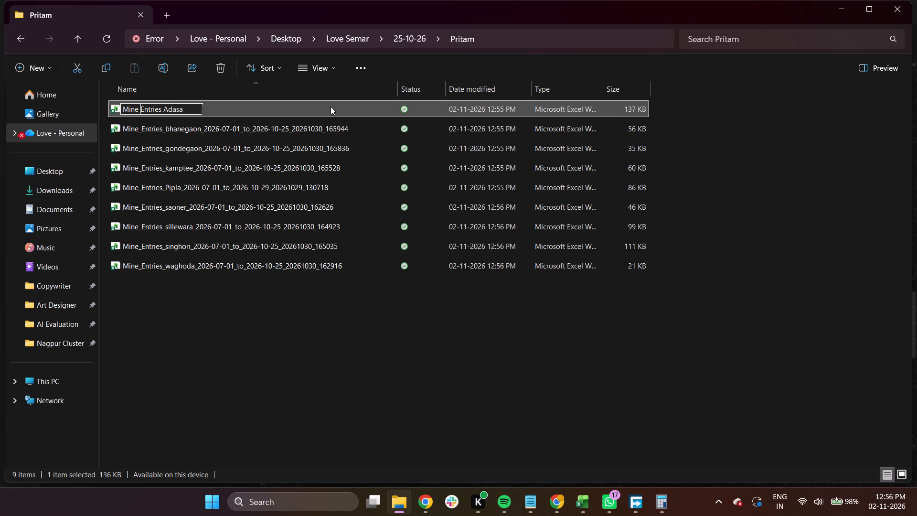
{"action": "key", "text": "Return"}
Rename the bhanegaon mine entries workbook in the Pritam folder as Mine Entries Bhanegaon.
{"action": "key", "text": "Down"}
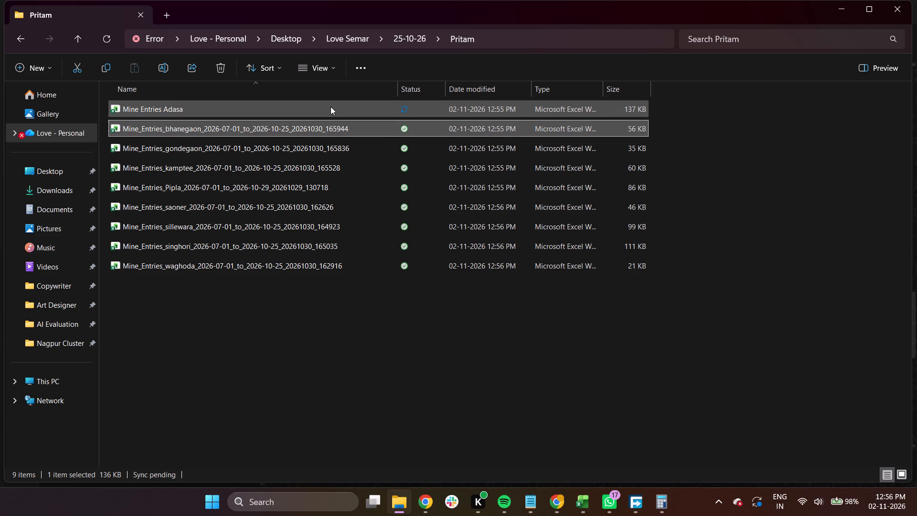
{"action": "left_click", "coordinate": [162, 66]}
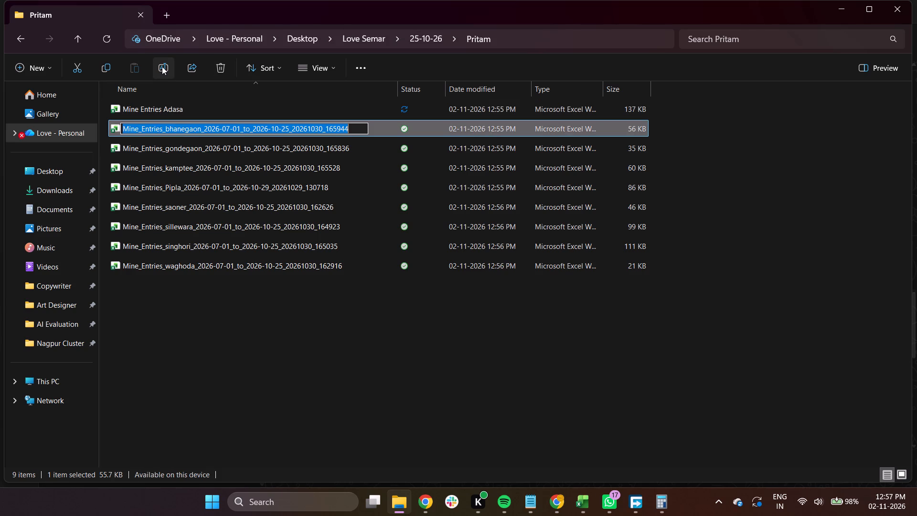
{"action": "key", "text": "Left"}
{"action": "key", "text": "Right"}
{"action": "key", "text": "Right"}
{"action": "key", "text": "Right"}
{"action": "key", "text": "Right"}
{"action": "key", "text": "Right"}
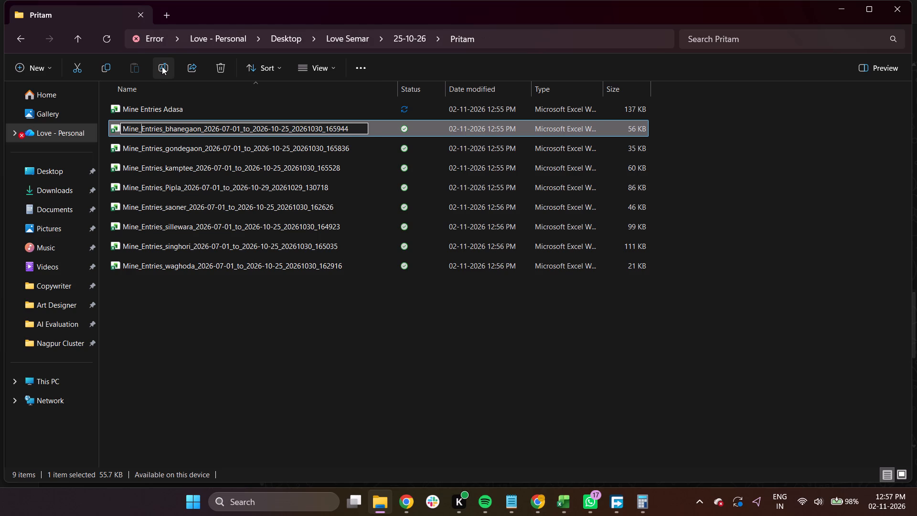
{"action": "key", "text": "BackSpace"}
{"action": "key", "text": "space"}
{"action": "key", "text": "Right"}
{"action": "key", "text": "Right"}
{"action": "key", "text": "Right"}
{"action": "key", "text": "Right"}
{"action": "key", "text": "Right"}
{"action": "key", "text": "Right"}
{"action": "key", "text": "Right"}
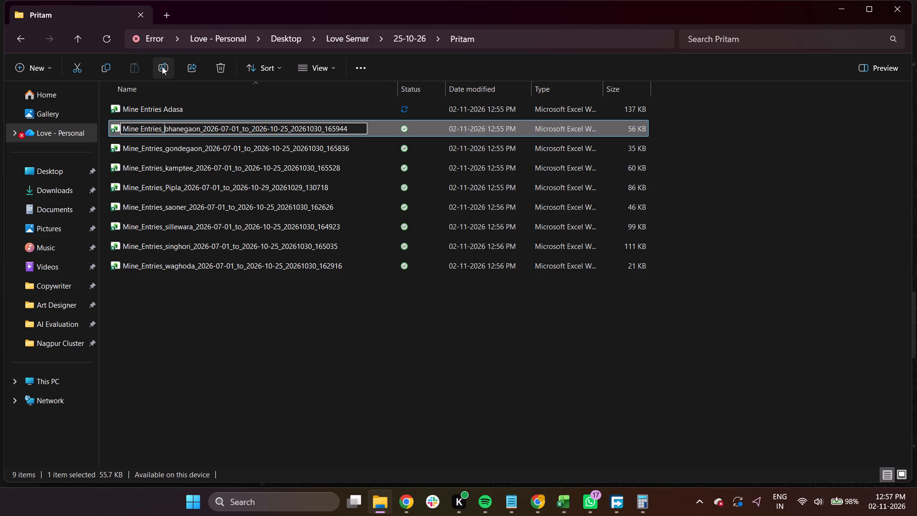
{"action": "key", "text": "Right"}
{"action": "key", "text": "BackSpace"}
{"action": "key", "text": "space"}
{"action": "key", "text": "Right"}
{"action": "key", "text": "Left"}
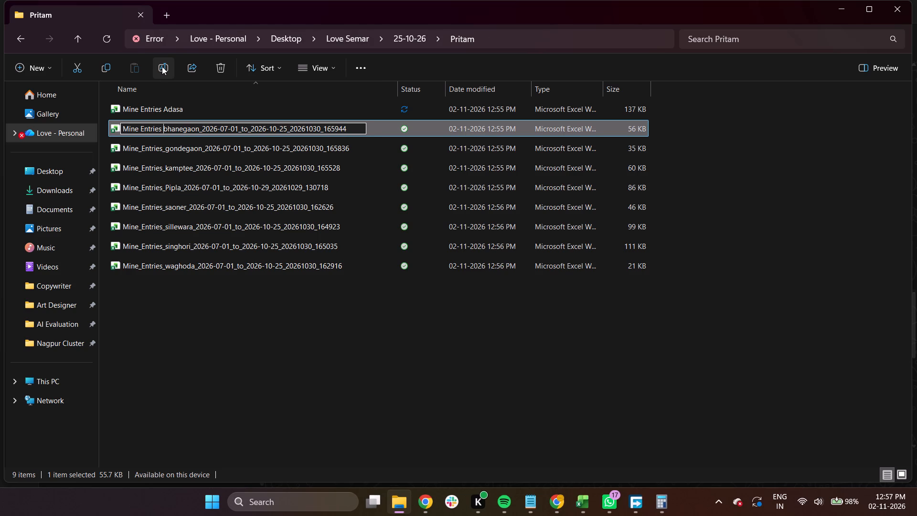
{"action": "key", "text": "Right"}
{"action": "key", "text": "BackSpace"}
{"action": "key", "text": "shift+b"}
{"action": "key", "text": "Right"}
{"action": "key", "text": "Right"}
{"action": "key", "text": "Right"}
{"action": "key", "text": "Right"}
{"action": "key", "text": "Right"}
{"action": "key", "text": "Right"}
{"action": "key", "text": "Right"}
{"action": "key", "text": "Right"}
{"action": "key", "text": "Right"}
{"action": "key", "text": "Right"}
{"action": "key", "text": "Right"}
{"action": "key", "text": "Left"}
{"action": "key", "text": "Left"}
{"action": "key", "text": "Left"}
{"action": "key", "text": "shift+Right"}
{"action": "key", "text": "shift+Right"}
{"action": "key", "text": "shift+Right"}
{"action": "key", "text": "shift+Right"}
{"action": "key", "text": "shift+Right"}
{"action": "key", "text": "shift+Right"}
{"action": "key", "text": "shift+Right"}
{"action": "key", "text": "shift+Right"}
{"action": "key", "text": "shift+Right"}
{"action": "key", "text": "shift+Right"}
{"action": "key", "text": "shift+Right"}
{"action": "key", "text": "shift+Right"}
{"action": "key", "text": "shift+Right"}
{"action": "key", "text": "shift+Right"}
{"action": "key", "text": "shift+Right"}
{"action": "key", "text": "shift+Right"}
{"action": "key", "text": "shift+Right"}
{"action": "key", "text": "shift+Right"}
{"action": "key", "text": "shift+Right"}
{"action": "key", "text": "shift+Right"}
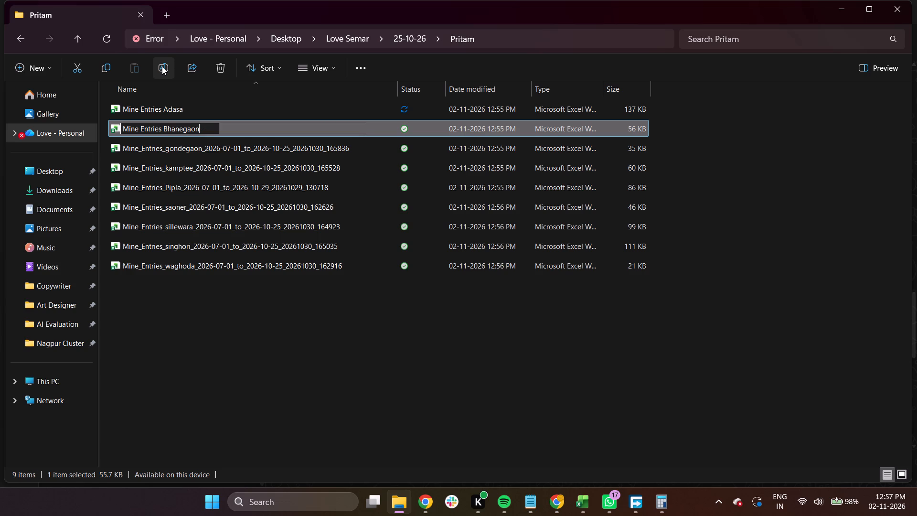
{"action": "key", "text": "BackSpace"}
{"action": "key", "text": "Return"}
Rename the gondegaon mine entries workbook in the Pritam folder as Mine Entries Gondegaon.
{"action": "key", "text": "Down"}
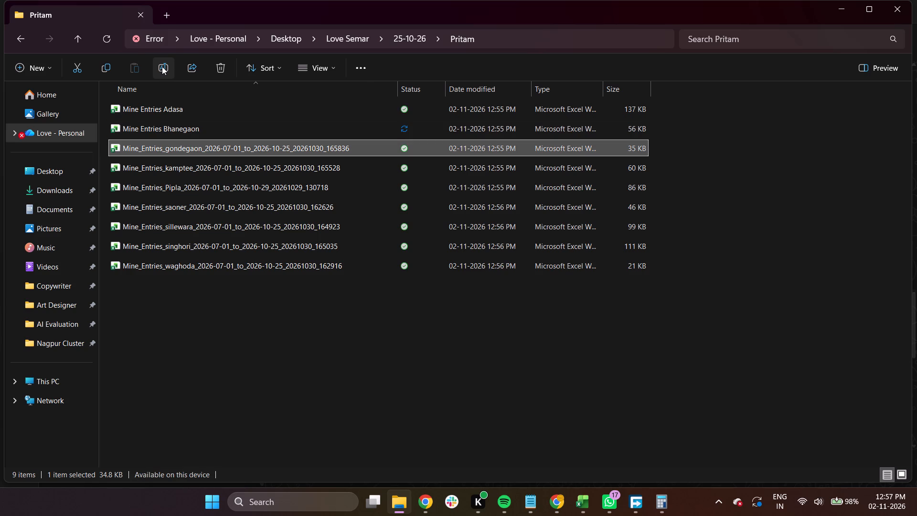
{"action": "left_click", "coordinate": [159, 58]}
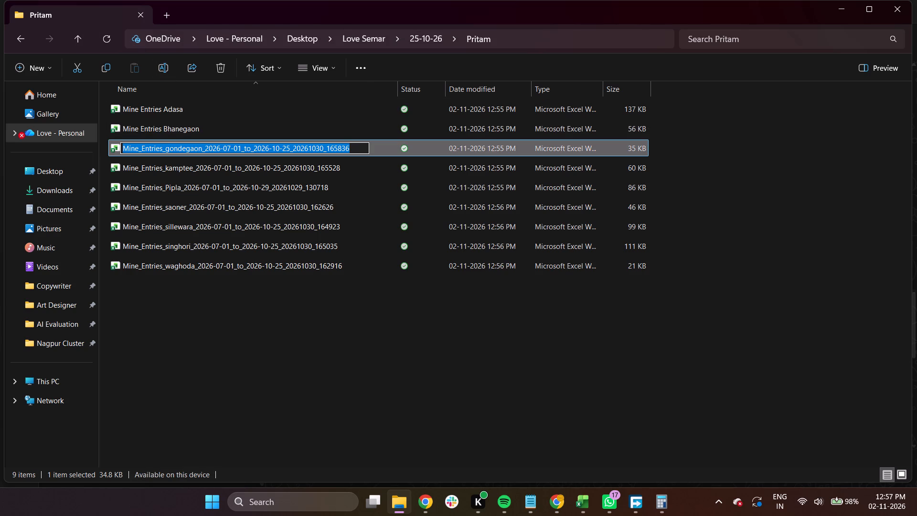
{"action": "left_click", "coordinate": [168, 145]}
{"action": "key", "text": "BackSpace"}
{"action": "key", "text": "BackSpace"}
{"action": "key", "text": "space"}
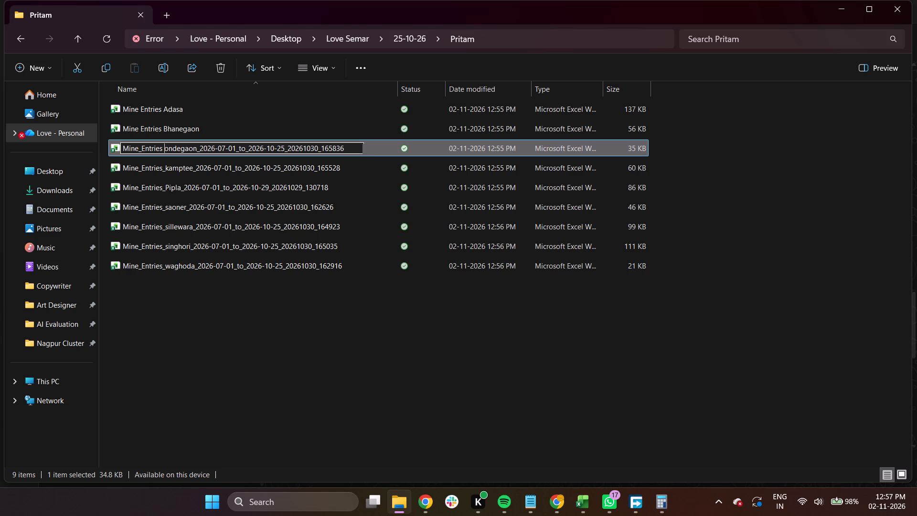
{"action": "type", "text": "G"}
{"action": "key", "text": "Left"}
{"action": "key", "text": "Left"}
{"action": "key", "text": "Left"}
{"action": "key", "text": "Left"}
{"action": "key", "text": "Left"}
{"action": "key", "text": "Left"}
{"action": "key", "text": "Left"}
{"action": "key", "text": "Left"}
{"action": "key", "text": "Left"}
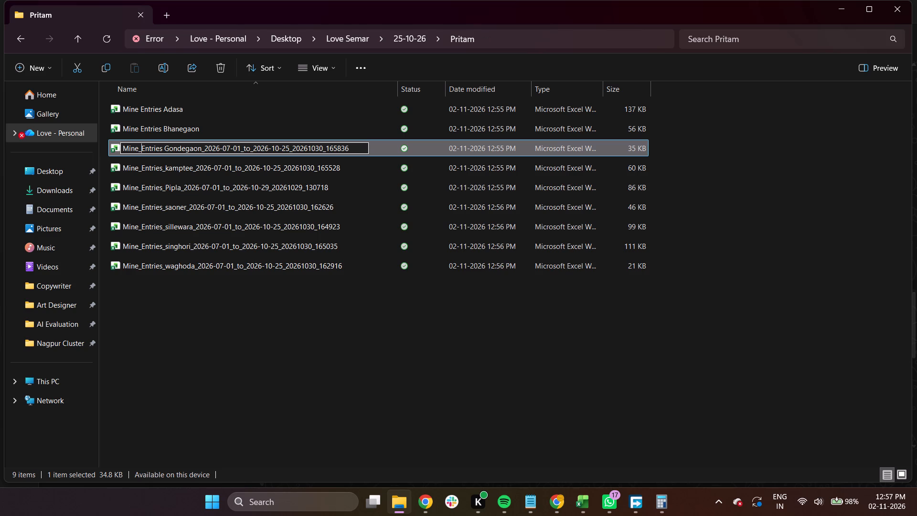
{"action": "key", "text": "BackSpace"}
{"action": "key", "text": "space"}
{"action": "key", "text": "Right"}
{"action": "key", "text": "Right"}
{"action": "key", "text": "Right"}
{"action": "key", "text": "Right"}
{"action": "key", "text": "Right"}
{"action": "key", "text": "Right"}
{"action": "key", "text": "Right"}
{"action": "key", "text": "Right"}
{"action": "key", "text": "Right"}
{"action": "key", "text": "Right"}
{"action": "key", "text": "Right"}
{"action": "key", "text": "Right"}
{"action": "key", "text": "Right"}
{"action": "key", "text": "Right"}
{"action": "key", "text": "Right"}
{"action": "key", "text": "Right"}
{"action": "key", "text": "Right"}
{"action": "key", "text": "Right"}
{"action": "key", "text": "Left"}
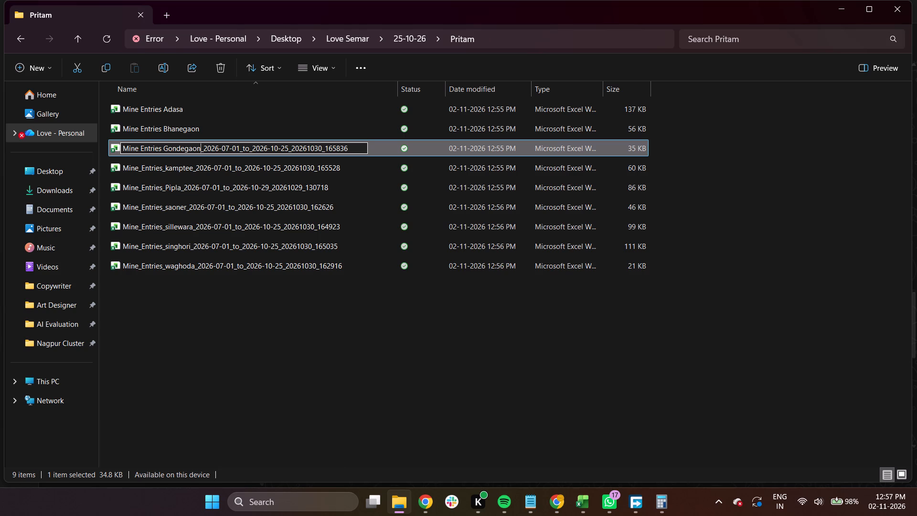
{"action": "key", "text": "ctrl+shift+Right"}
{"action": "key", "text": "ctrl+shift+Right"}
{"action": "key", "text": "ctrl+shift+Right"}
{"action": "key", "text": "ctrl+shift+Right"}
{"action": "key", "text": "ctrl+shift+Right"}
{"action": "key", "text": "ctrl+shift+Right"}
{"action": "key", "text": "ctrl+shift+Right"}
{"action": "key", "text": "ctrl+shift+Right"}
{"action": "key", "text": "ctrl+shift+Right"}
{"action": "key", "text": "ctrl+shift+Right"}
{"action": "key", "text": "ctrl+shift+Right"}
{"action": "key", "text": "ctrl+shift+Right"}
{"action": "key", "text": "ctrl+shift+Right"}
{"action": "key", "text": "ctrl+shift+Right"}
{"action": "key", "text": "ctrl+shift+Right"}
{"action": "key", "text": "ctrl+shift+Right"}
{"action": "key", "text": "ctrl+shift+Right"}
{"action": "key", "text": "ctrl+shift+Right"}
{"action": "key", "text": "ctrl+shift+Right"}
{"action": "key", "text": "ctrl+shift+Right"}
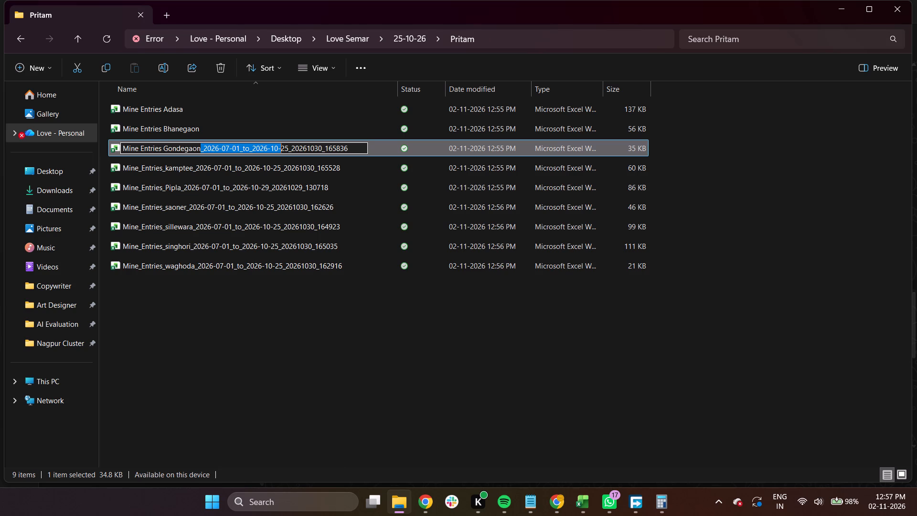
{"action": "key", "text": "BackSpace"}
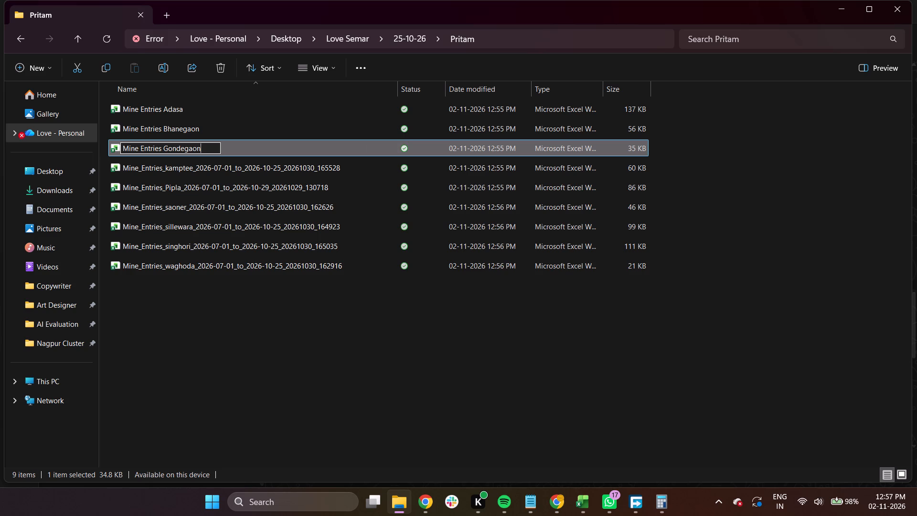
{"action": "key", "text": "Return"}
Rename the kamptee mine entries workbook in the Pritam folder as Mine Entries kamptee, without underscores or the date suffix.
{"action": "key", "text": "Down"}
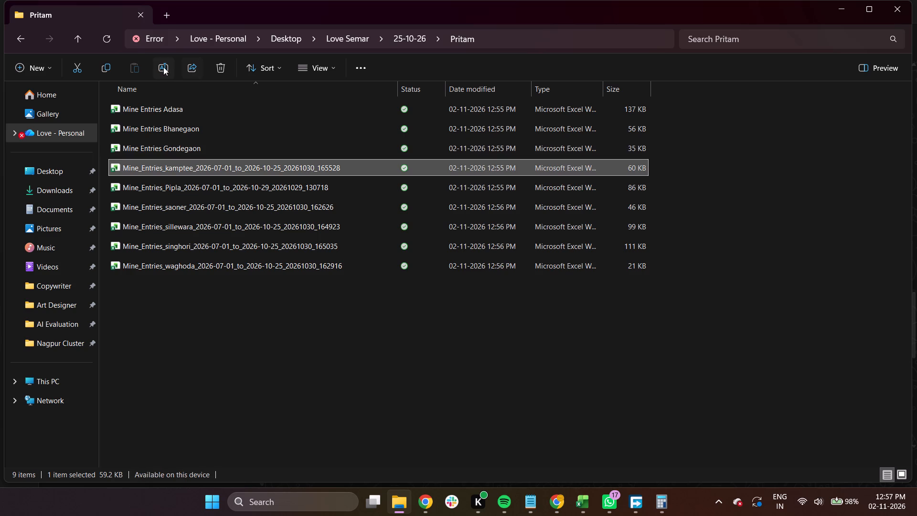
{"action": "left_click", "coordinate": [164, 67]}
{"action": "left_click", "coordinate": [145, 171]}
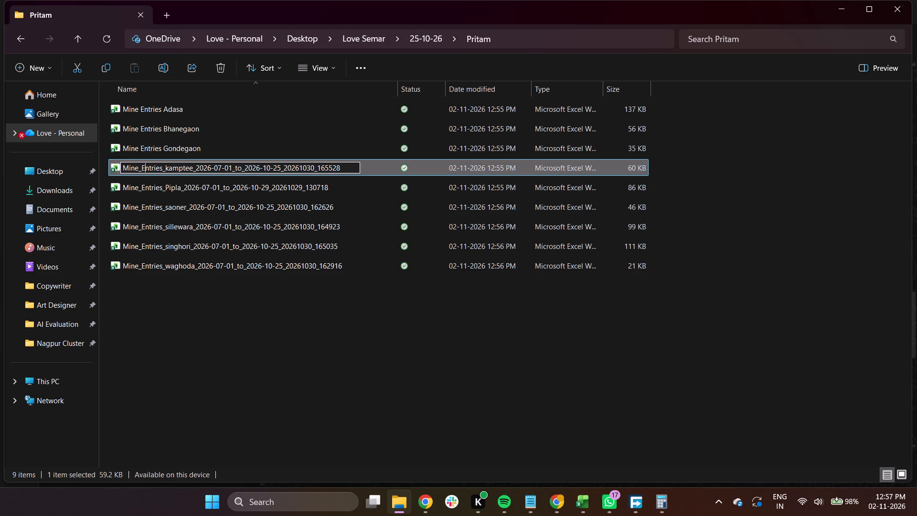
{"action": "key", "text": "Left"}
{"action": "key", "text": "BackSpace"}
{"action": "key", "text": "space"}
{"action": "key", "text": "Right"}
{"action": "key", "text": "Right"}
{"action": "key", "text": "Right"}
{"action": "key", "text": "Right"}
{"action": "key", "text": "Right"}
{"action": "key", "text": "Right"}
{"action": "key", "text": "Right"}
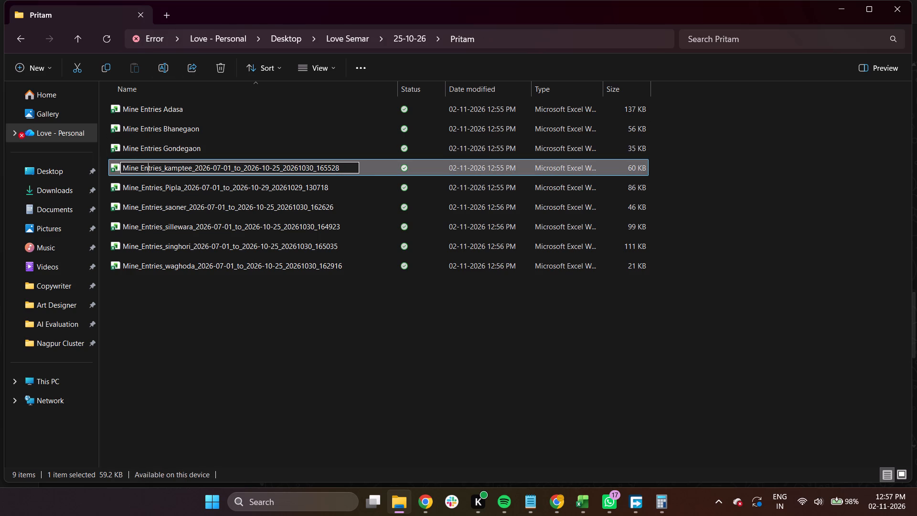
{"action": "key", "text": "Right"}
{"action": "key", "text": "BackSpace"}
{"action": "key", "text": "space"}
{"action": "key", "text": "Right"}
{"action": "key", "text": "Right"}
{"action": "key", "text": "Right"}
{"action": "key", "text": "Right"}
{"action": "key", "text": "Right"}
{"action": "key", "text": "Right"}
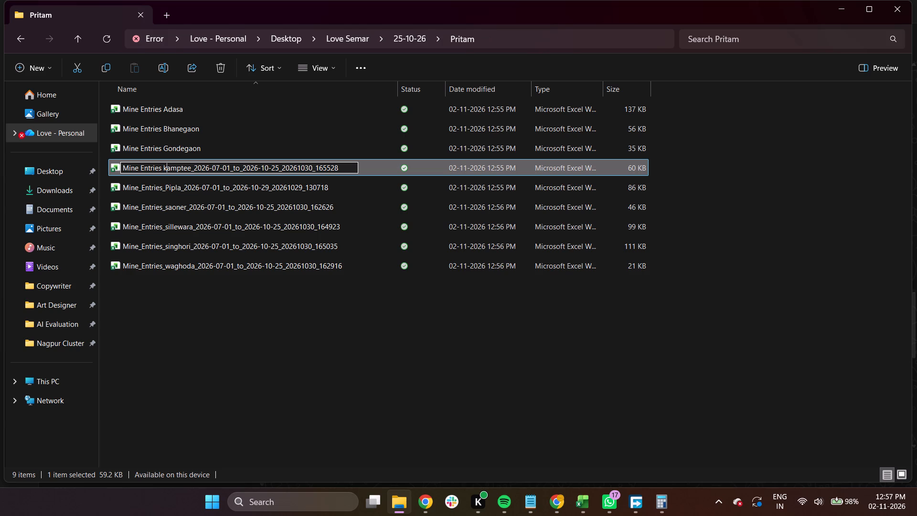
{"action": "key", "text": "Right"}
{"action": "key", "text": "ctrl+shift+Right"}
{"action": "key", "text": "ctrl+shift+Right"}
{"action": "key", "text": "ctrl+shift+Right"}
{"action": "key", "text": "ctrl+shift+Right"}
{"action": "key", "text": "ctrl+shift+Right"}
{"action": "key", "text": "ctrl+shift+Right"}
{"action": "key", "text": "ctrl+shift+Right"}
{"action": "key", "text": "ctrl+shift+Right"}
{"action": "key", "text": "ctrl+shift+Right"}
{"action": "key", "text": "ctrl+shift+Right"}
{"action": "key", "text": "ctrl+shift+Right"}
{"action": "key", "text": "ctrl+shift+Right"}
{"action": "key", "text": "ctrl+shift+Right"}
{"action": "key", "text": "ctrl+shift+Right"}
{"action": "key", "text": "ctrl+shift+Right"}
{"action": "key", "text": "ctrl+shift+Right"}
{"action": "key", "text": "ctrl+shift+Right"}
{"action": "key", "text": "ctrl+shift+Right"}
{"action": "key", "text": "ctrl+shift+Right"}
{"action": "key", "text": "ctrl+shift+Right"}
{"action": "key", "text": "BackSpace"}
{"action": "key", "text": "Return"}
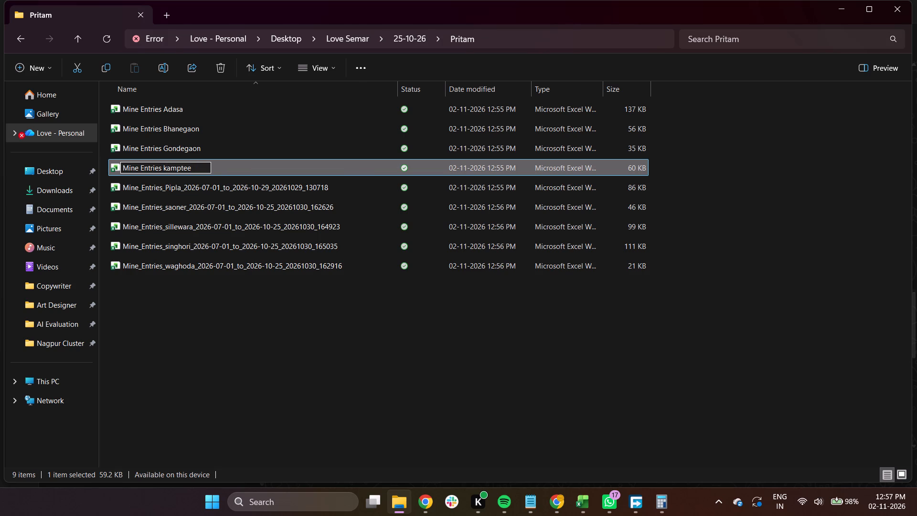
{"action": "key", "text": "Tab"}
Rename the Pipla mine entries workbook in the Pritam folder as Mine Entries Pipla.
{"action": "left_click", "coordinate": [156, 180]}
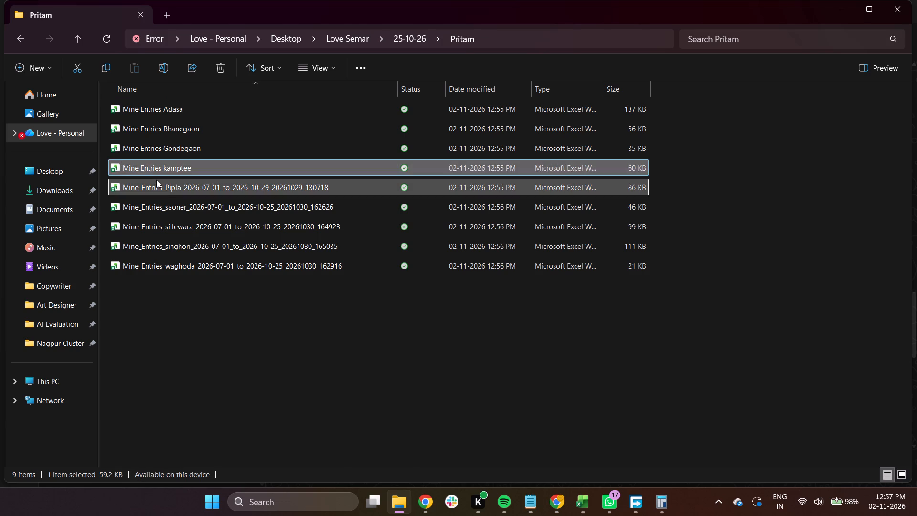
{"action": "right_click", "coordinate": [156, 180]}
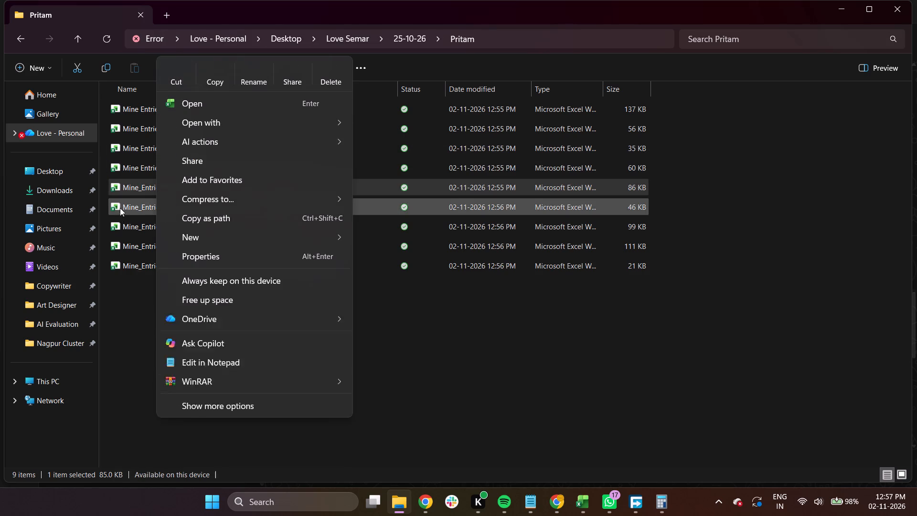
{"action": "left_click", "coordinate": [251, 77]}
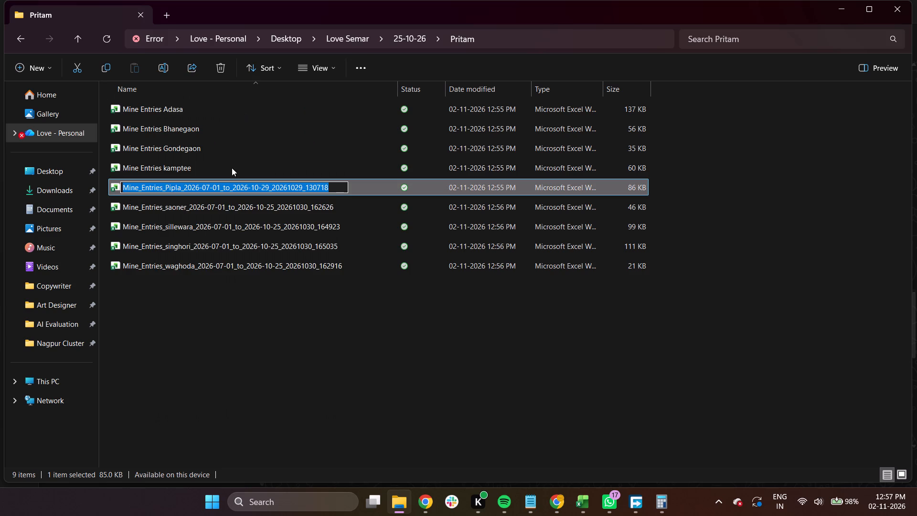
{"action": "left_click", "coordinate": [185, 187]}
{"action": "key", "text": "Left"}
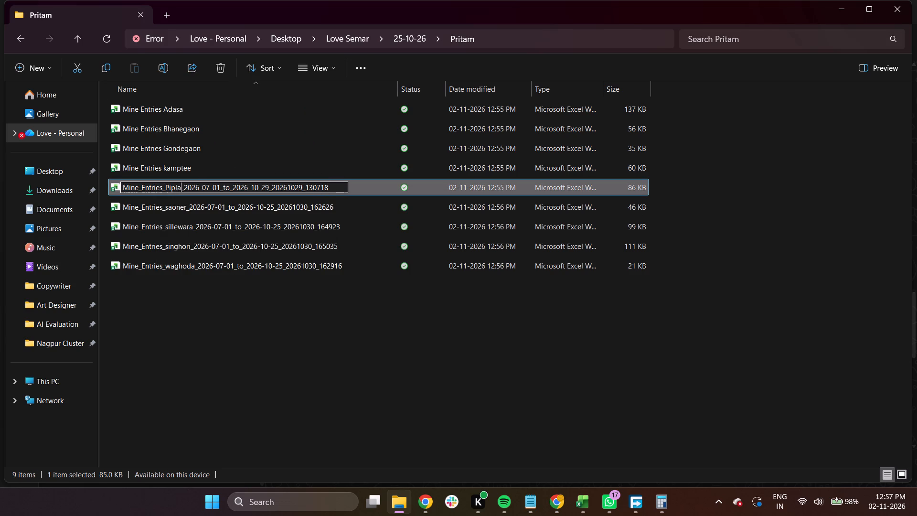
{"action": "key", "text": "ctrl+shift+Right"}
{"action": "key", "text": "ctrl+shift+Right"}
{"action": "key", "text": "ctrl+shift+Right"}
{"action": "key", "text": "ctrl+shift+Right"}
{"action": "key", "text": "ctrl+shift+Right"}
{"action": "key", "text": "ctrl+shift+Right"}
{"action": "key", "text": "ctrl+shift+Right"}
{"action": "key", "text": "ctrl+shift+Right"}
{"action": "key", "text": "ctrl+shift+Right"}
{"action": "key", "text": "ctrl+shift+Right"}
{"action": "key", "text": "ctrl+shift+Right"}
{"action": "key", "text": "ctrl+shift+Right"}
{"action": "key", "text": "ctrl+shift+Right"}
{"action": "key", "text": "ctrl+shift+Right"}
{"action": "key", "text": "ctrl+shift+Right"}
{"action": "key", "text": "ctrl+shift+Right"}
{"action": "key", "text": "ctrl+shift+Right"}
{"action": "key", "text": "ctrl+shift+Right"}
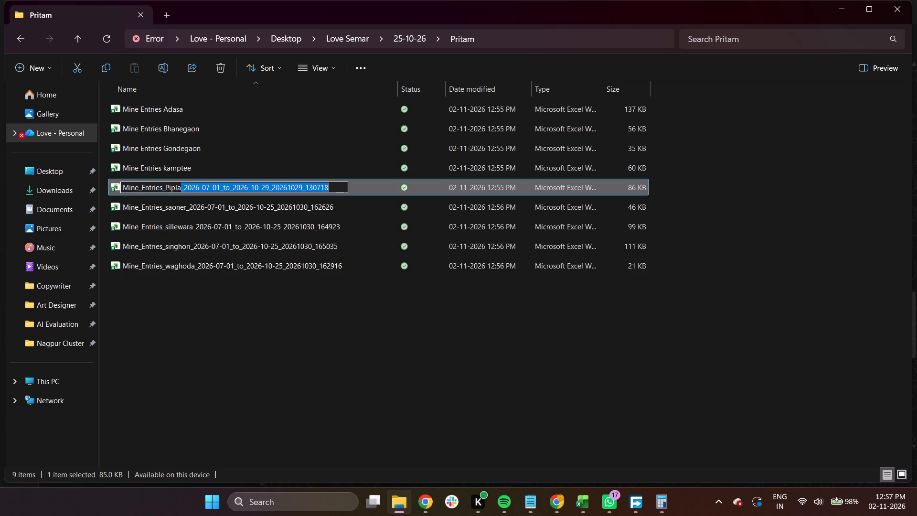
{"action": "key", "text": "BackSpace"}
{"action": "key", "text": "Left"}
{"action": "key", "text": "Left"}
{"action": "key", "text": "Left"}
{"action": "key", "text": "Left"}
{"action": "key", "text": "Left"}
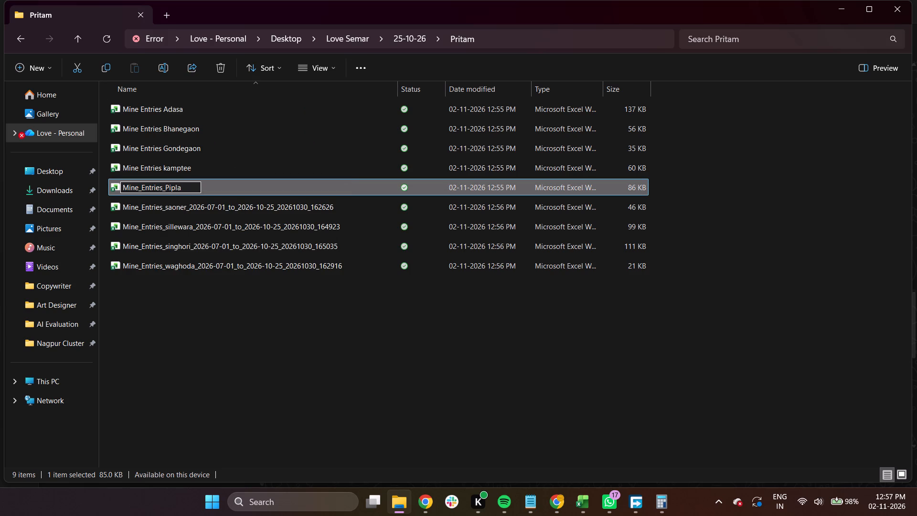
{"action": "key", "text": "BackSpace"}
{"action": "key", "text": "space"}
{"action": "key", "text": "Left"}
{"action": "key", "text": "Left"}
{"action": "key", "text": "Left"}
{"action": "key", "text": "Left"}
{"action": "key", "text": "Left"}
{"action": "key", "text": "Left"}
{"action": "key", "text": "Left"}
{"action": "key", "text": "Left"}
{"action": "key", "text": "BackSpace"}
{"action": "key", "text": "space"}
{"action": "key", "text": "Return"}
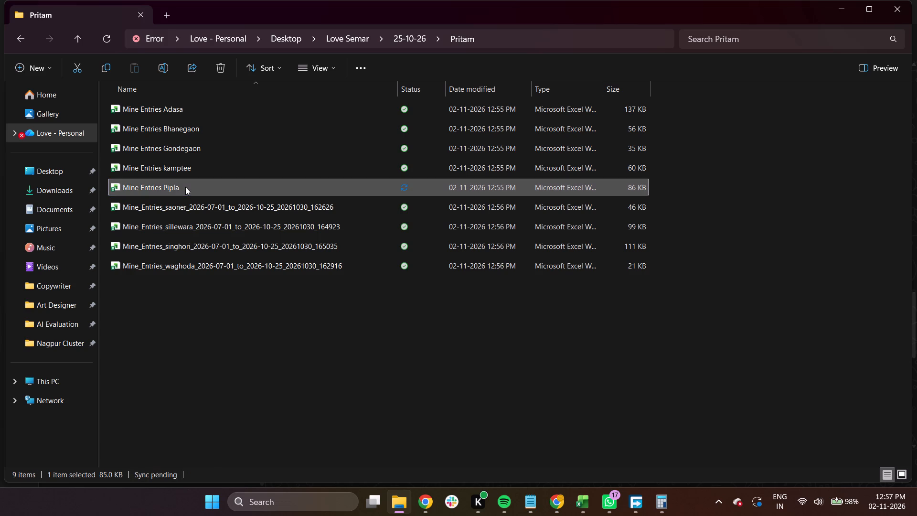
Rename the saoner mine entries workbook in the Pritam folder as Mine Entries Saoner.
{"action": "left_click", "coordinate": [186, 204]}
{"action": "left_click", "coordinate": [161, 72]}
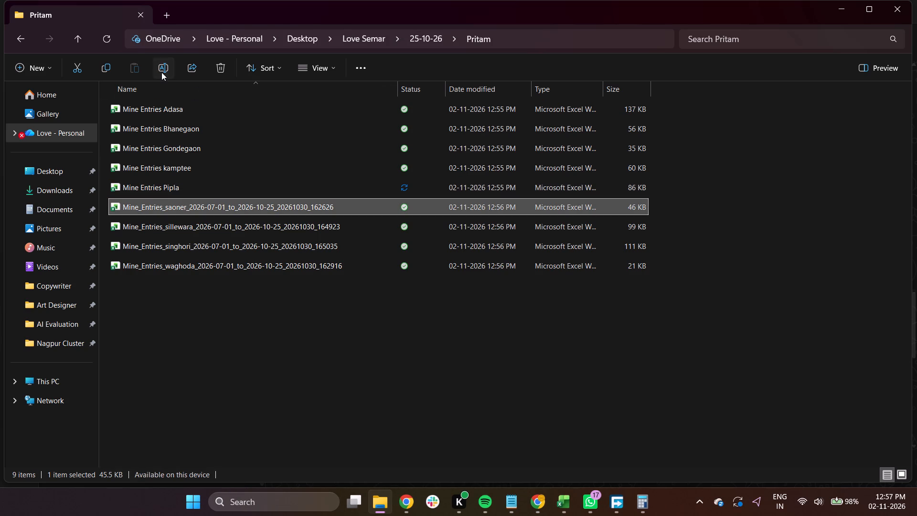
{"action": "left_click", "coordinate": [139, 209]}
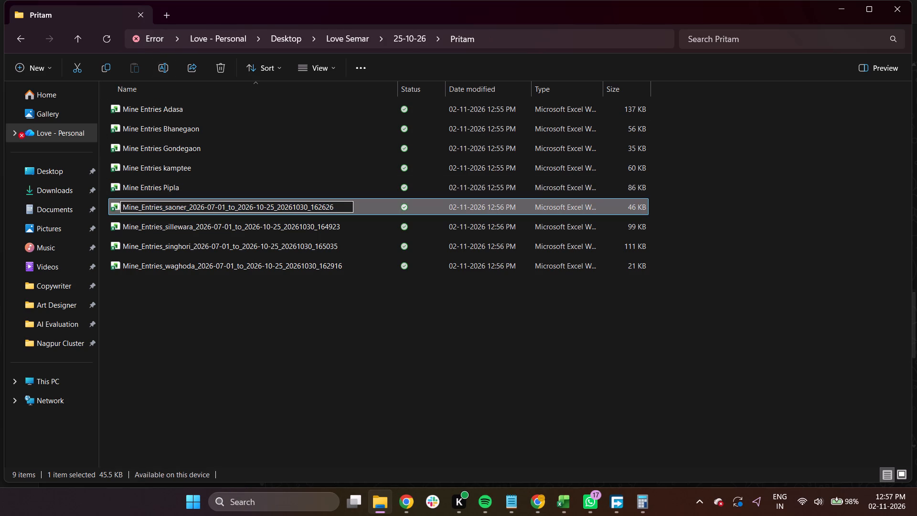
{"action": "key", "text": "Right"}
{"action": "key", "text": "BackSpace"}
{"action": "key", "text": "space"}
{"action": "key", "text": "Right"}
{"action": "key", "text": "Right"}
{"action": "key", "text": "Right"}
{"action": "key", "text": "Right"}
{"action": "key", "text": "Right"}
{"action": "key", "text": "Right"}
{"action": "key", "text": "Right"}
{"action": "key", "text": "Right"}
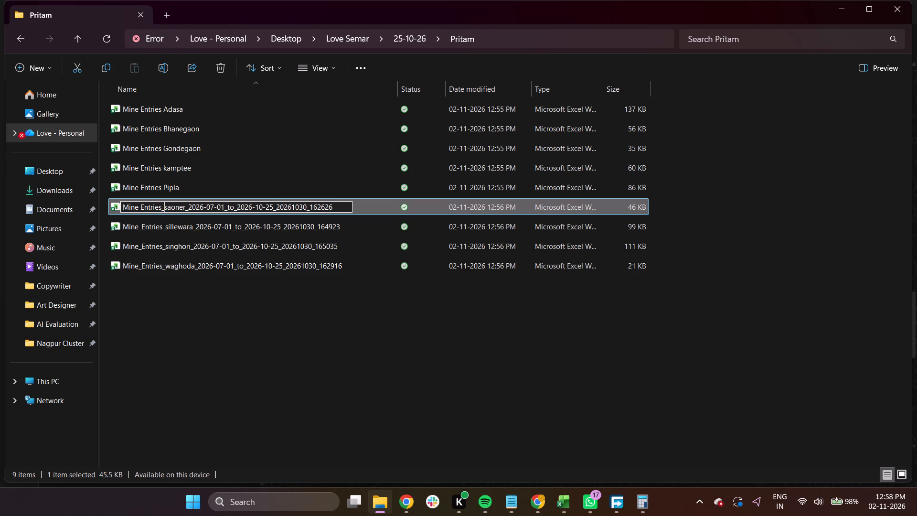
{"action": "key", "text": "BackSpace"}
{"action": "key", "text": "space"}
{"action": "key", "text": "Right"}
{"action": "key", "text": "Right"}
{"action": "key", "text": "Left"}
{"action": "key", "text": "BackSpace"}
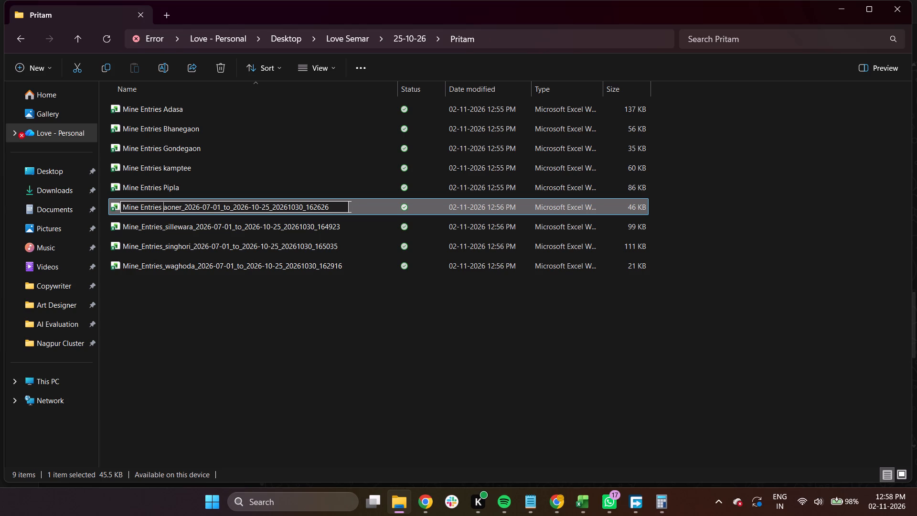
{"action": "key", "text": "shift+s"}
{"action": "key", "text": "Right"}
{"action": "key", "text": "Right"}
{"action": "key", "text": "Right"}
{"action": "key", "text": "Right"}
{"action": "key", "text": "Right"}
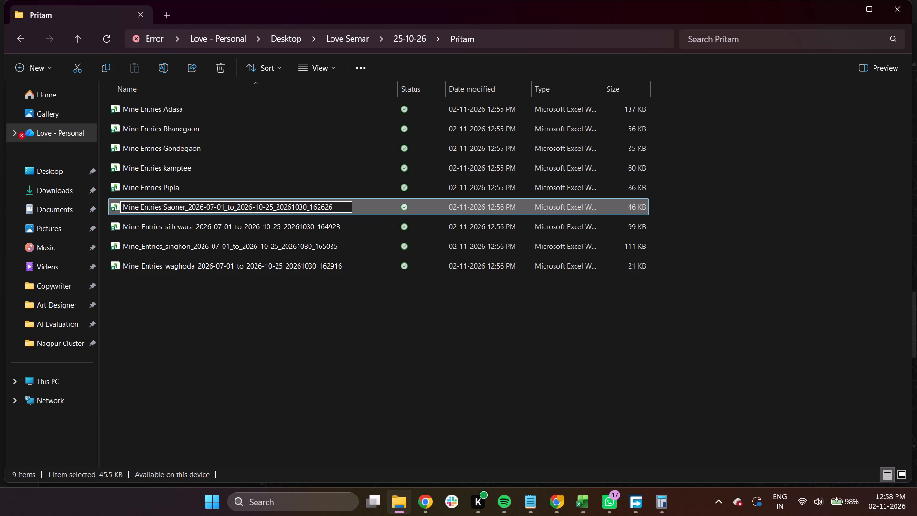
{"action": "key", "text": "ctrl+shift+Right"}
{"action": "key", "text": "ctrl+shift+Right"}
{"action": "key", "text": "ctrl+shift+Right"}
{"action": "key", "text": "ctrl+shift+Right"}
{"action": "key", "text": "ctrl+shift+Right"}
{"action": "key", "text": "ctrl+shift+Right"}
{"action": "key", "text": "ctrl+shift+Right"}
{"action": "key", "text": "ctrl+shift+Right"}
{"action": "key", "text": "ctrl+shift+Right"}
{"action": "key", "text": "ctrl+shift+Right"}
{"action": "key", "text": "ctrl+shift+Right"}
{"action": "key", "text": "ctrl+shift+Right"}
{"action": "key", "text": "ctrl+shift+Right"}
{"action": "key", "text": "ctrl+shift+Right"}
{"action": "key", "text": "ctrl+shift+Right"}
{"action": "key", "text": "ctrl+shift+Right"}
{"action": "key", "text": "ctrl+shift+Right"}
{"action": "key", "text": "ctrl+shift+Right"}
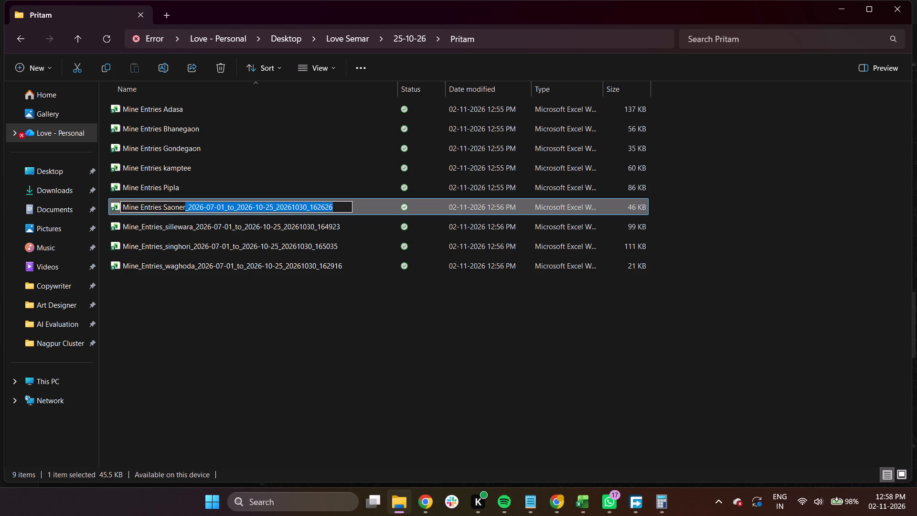
{"action": "key", "text": "BackSpace"}
{"action": "key", "text": "Return"}
Open the sillewara mine entries workbook, check its survey sheets and the mine column of Household Survey Schedule - SIA, and close it.
{"action": "key", "text": "Down"}
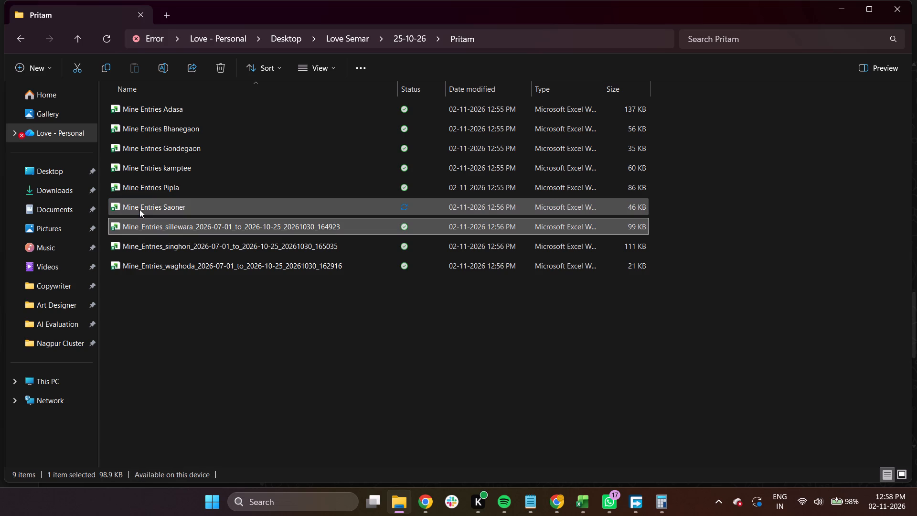
{"action": "double_click", "coordinate": [186, 226]}
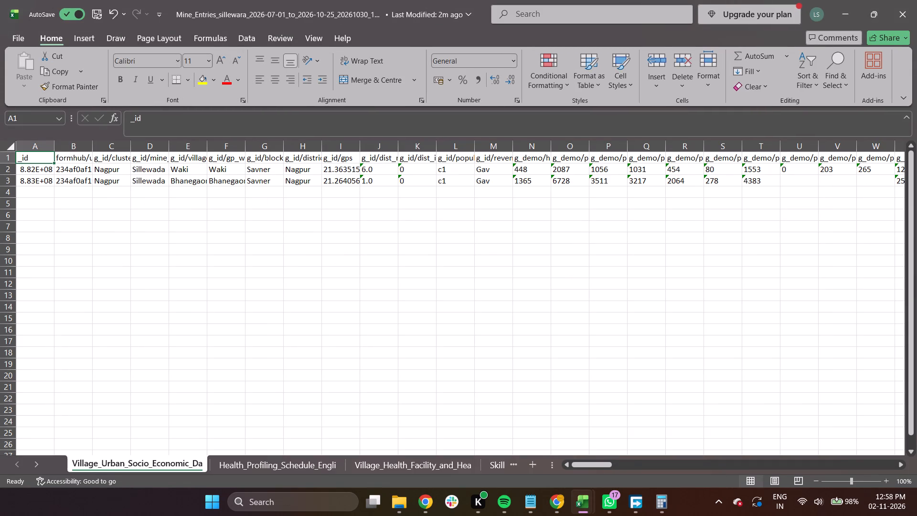
{"action": "scroll", "coordinate": [192, 414], "scroll_direction": "right", "scroll_amount": 2}
{"action": "left_click", "coordinate": [269, 462]}
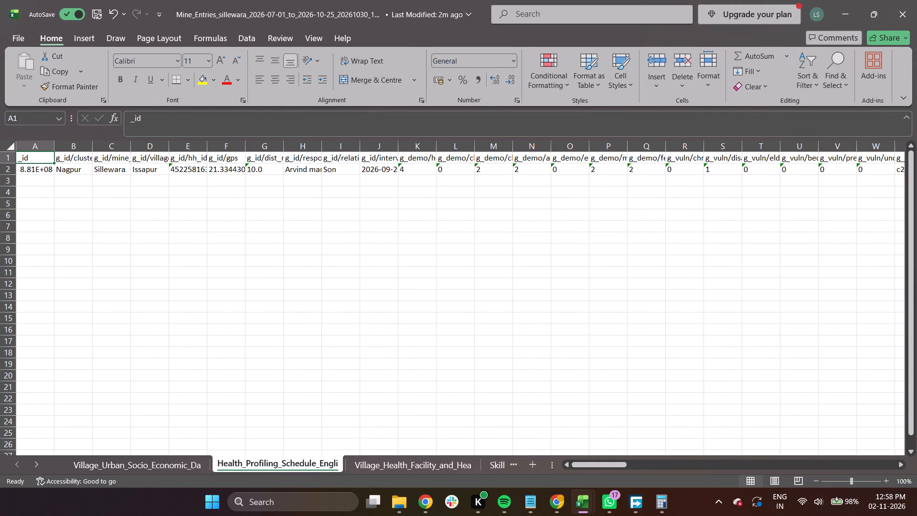
{"action": "scroll", "coordinate": [77, 203], "scroll_direction": "up", "scroll_amount": 4}
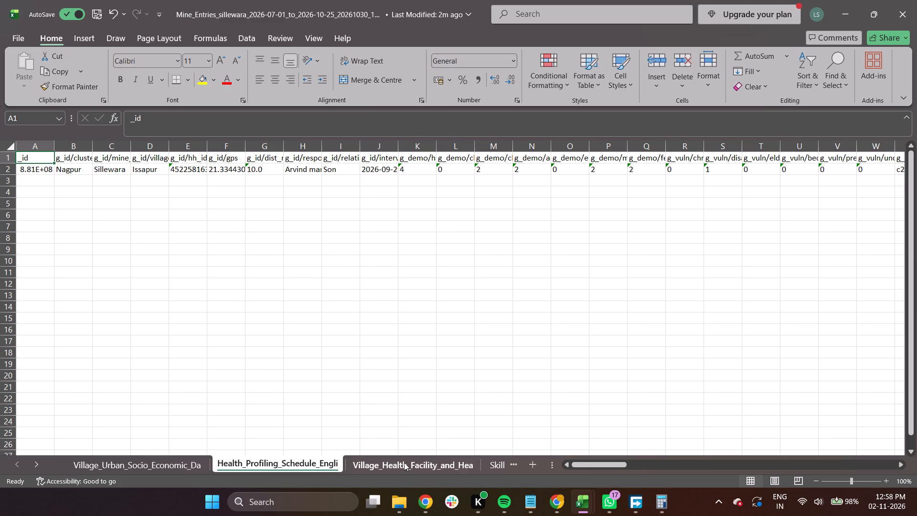
{"action": "left_click", "coordinate": [39, 468]}
{"action": "left_click", "coordinate": [39, 468]}
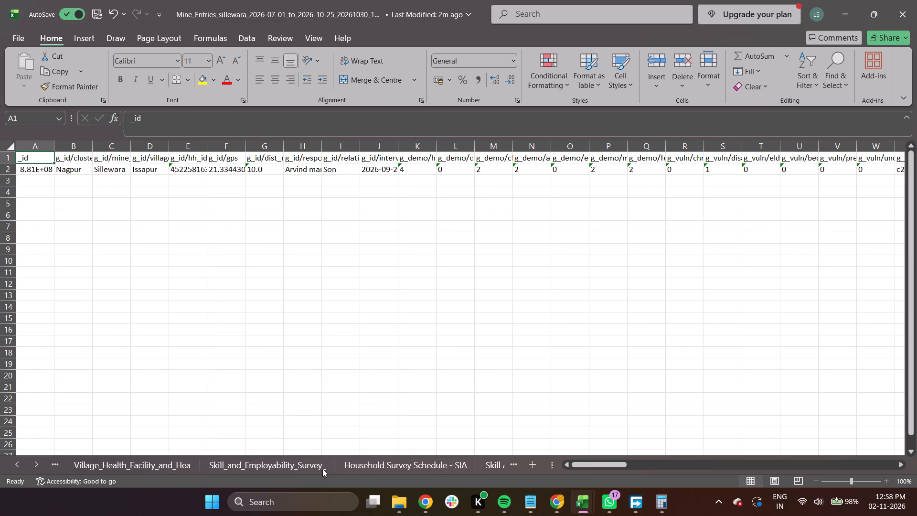
{"action": "left_click", "coordinate": [351, 460]}
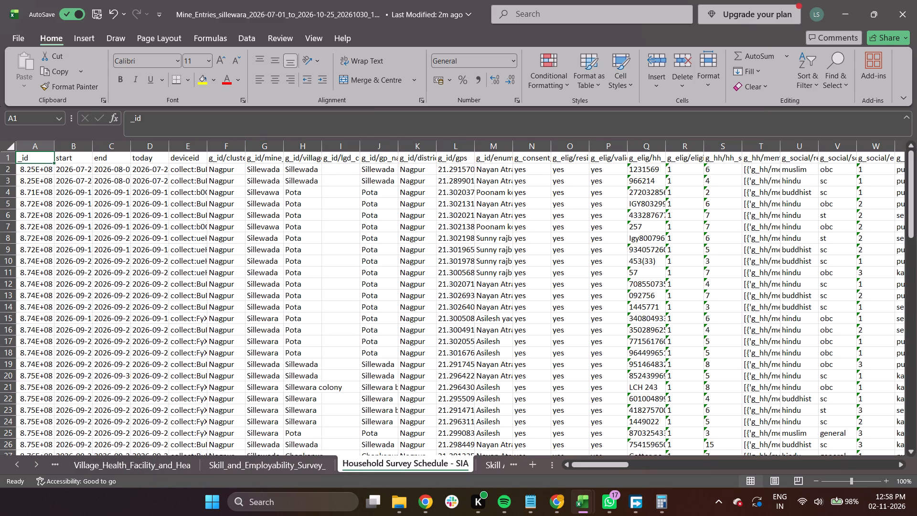
{"action": "left_click", "coordinate": [267, 170]}
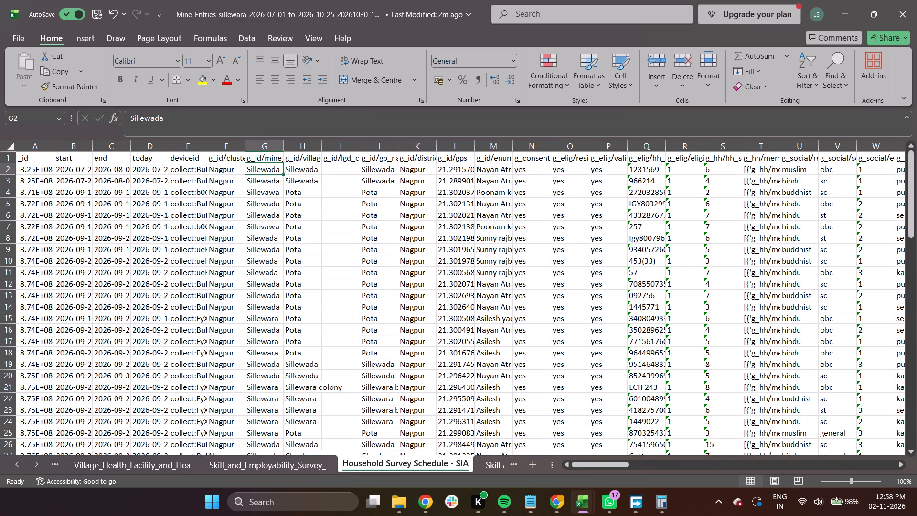
{"action": "key", "text": "ctrl+shift+Down"}
{"action": "key", "text": "alt+Tab"}
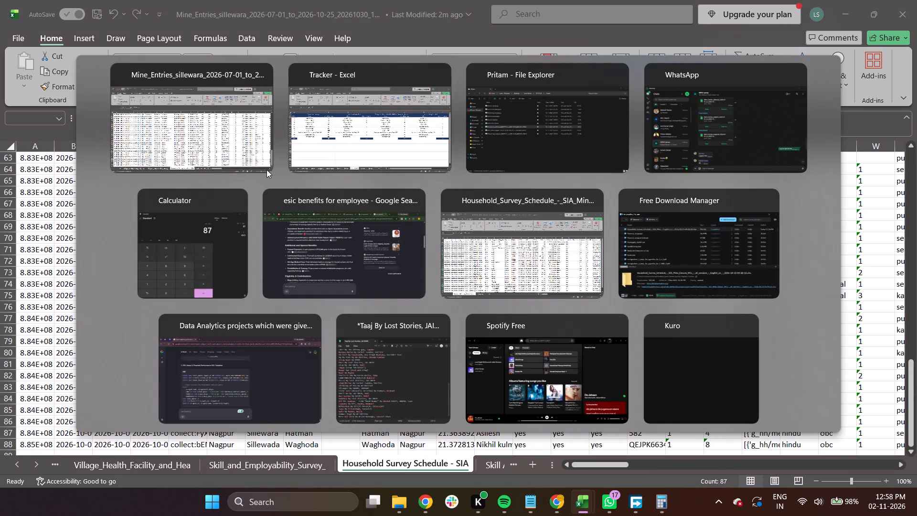
{"action": "key", "text": "alt+Left"}
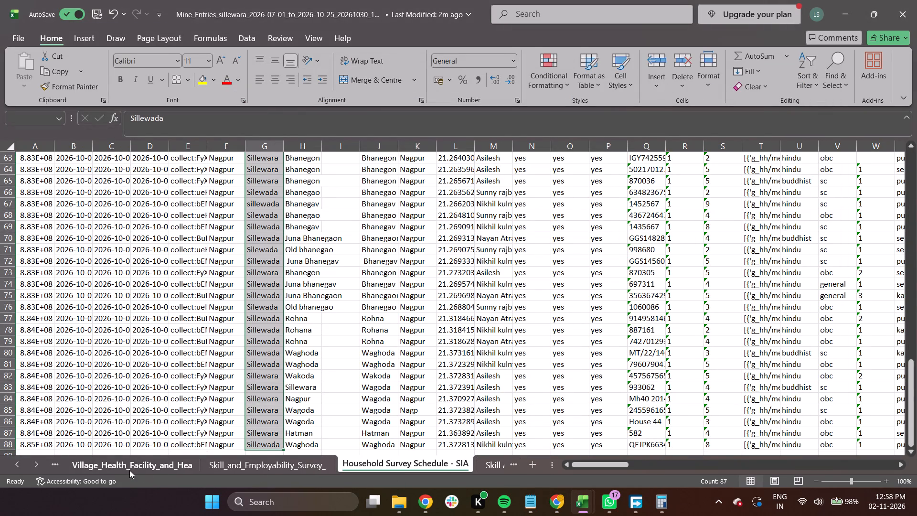
{"action": "left_click", "coordinate": [916, 1]}
In the Tracker workbook's Household sheet, set the Household Survey count for Silewara UG to 44.
{"action": "key", "text": "alt+Tab"}
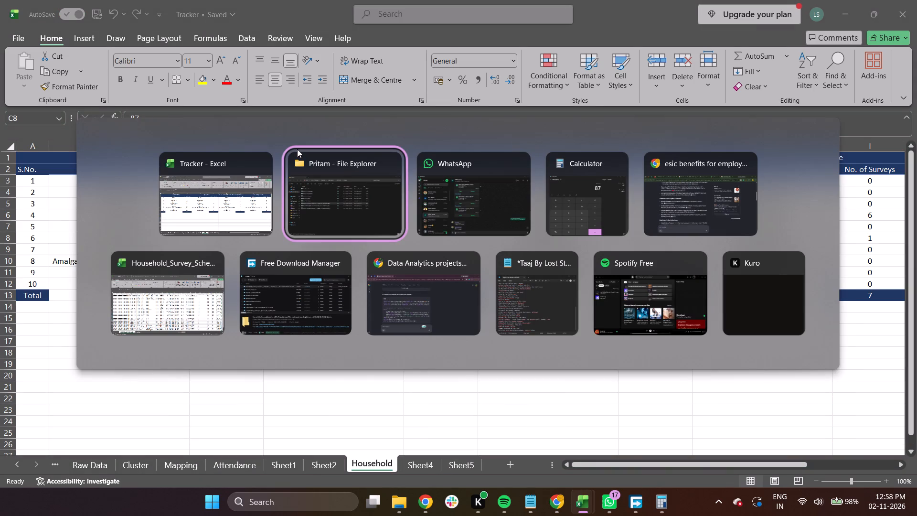
{"action": "key", "text": "alt+Left"}
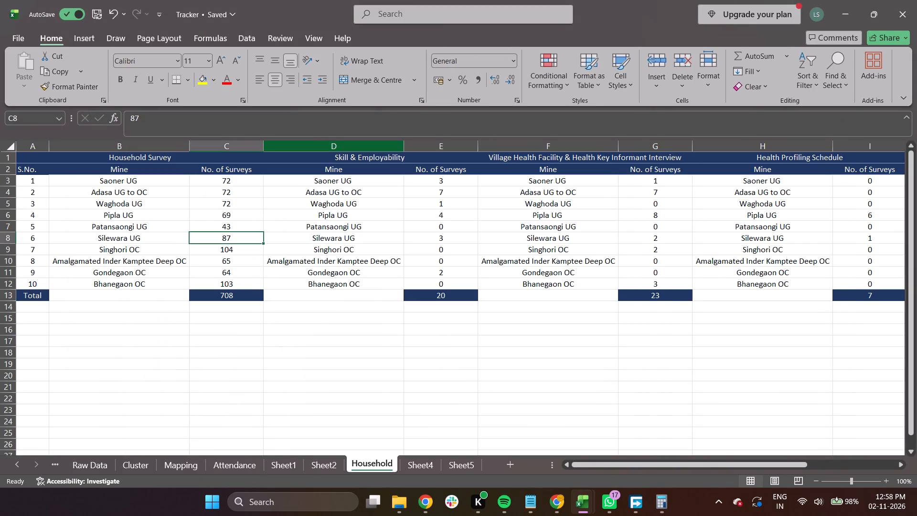
{"action": "type", "text": "44"}
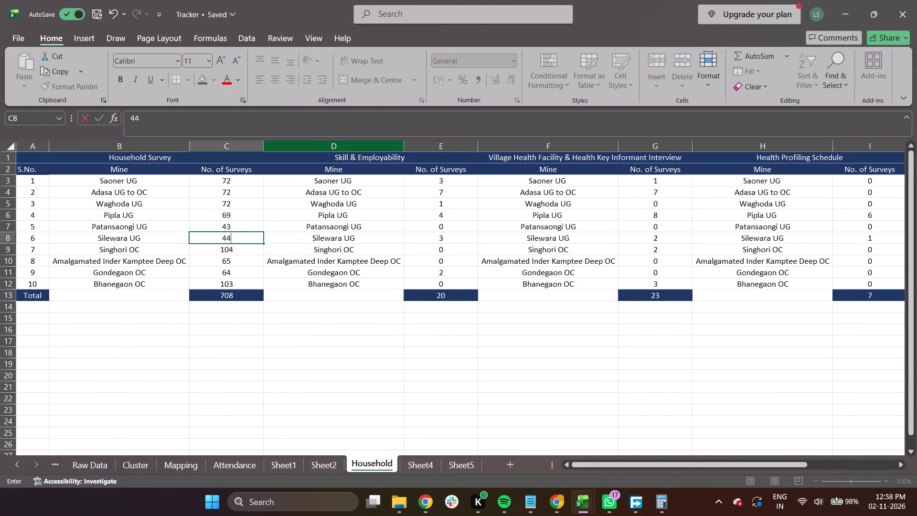
{"action": "key", "text": "Tab"}
{"action": "key", "text": "Left"}
Switch to the Pritam folder and rename the sillewara mine entries workbook as Mine Entries Sillewara.
{"action": "key", "text": "alt+Tab"}
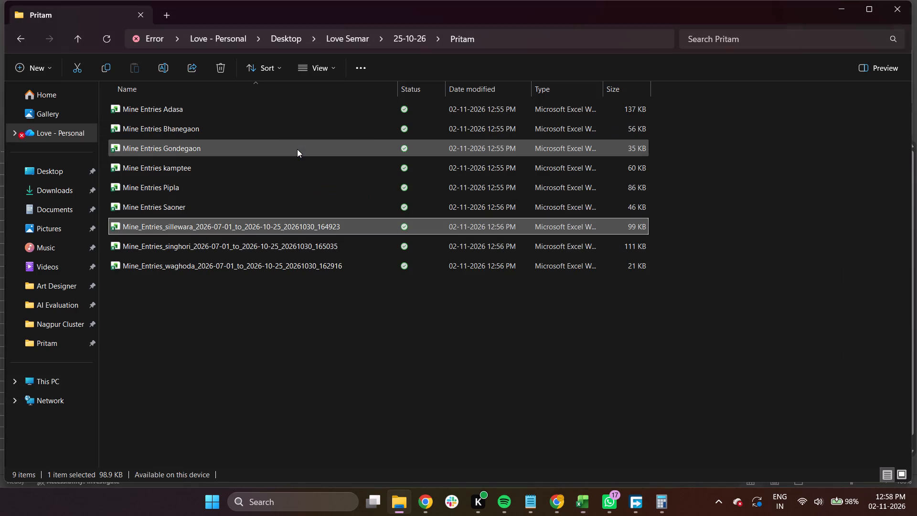
{"action": "left_click", "coordinate": [159, 74]}
{"action": "left_click", "coordinate": [197, 222]}
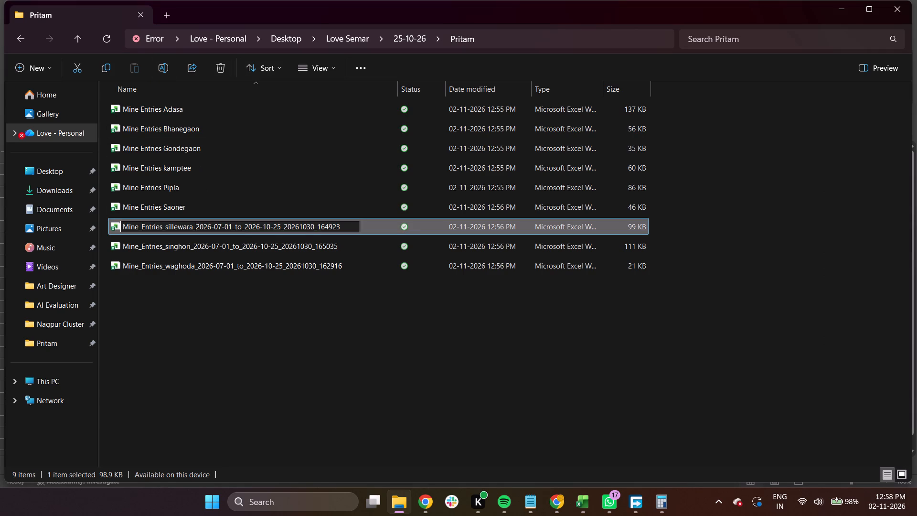
{"action": "key", "text": "BackSpace"}
{"action": "key", "text": "space"}
{"action": "key", "text": "Left"}
{"action": "key", "text": "Left"}
{"action": "key", "text": "Left"}
{"action": "key", "text": "Left"}
{"action": "key", "text": "Left"}
{"action": "key", "text": "Left"}
{"action": "key", "text": "Left"}
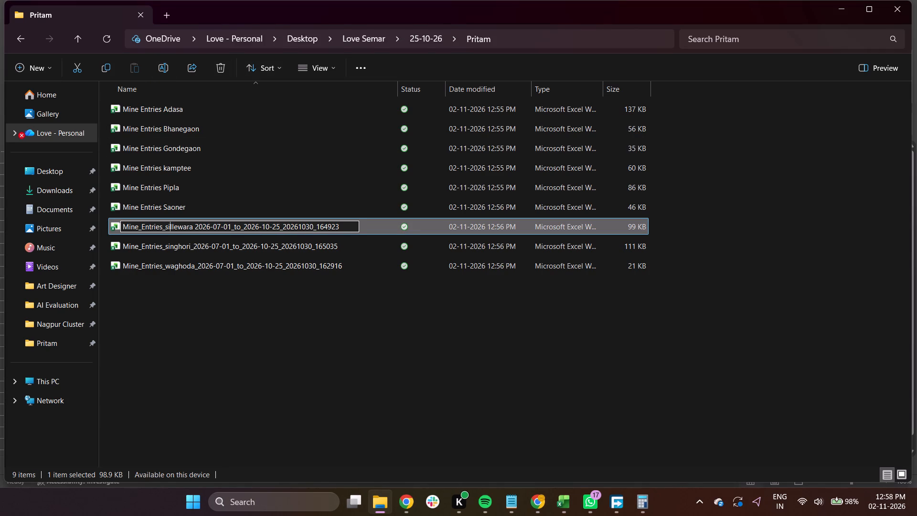
{"action": "key", "text": "Left"}
{"action": "key", "text": "Left"}
{"action": "key", "text": "BackSpace"}
{"action": "key", "text": "shift+s"}
{"action": "key", "text": "Left"}
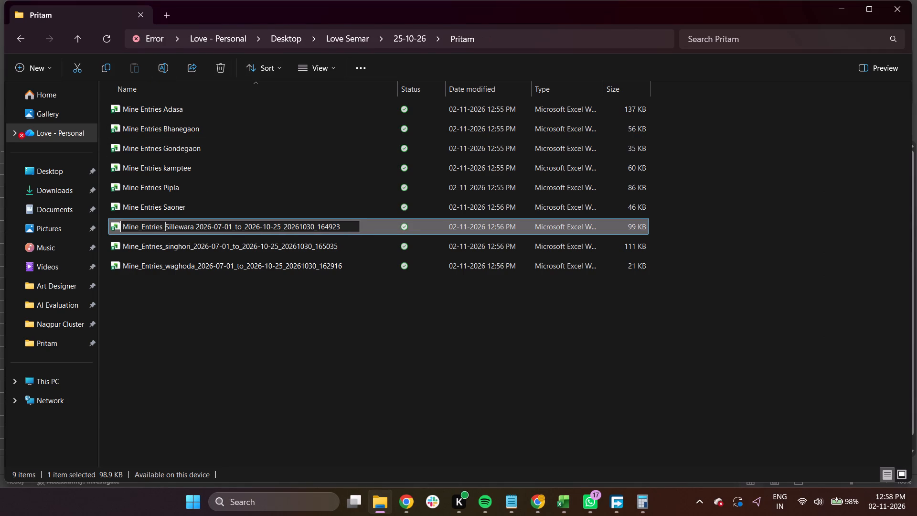
{"action": "key", "text": "BackSpace"}
{"action": "key", "text": "space"}
{"action": "key", "text": "Left"}
{"action": "key", "text": "Left"}
{"action": "key", "text": "Left"}
{"action": "key", "text": "Left"}
{"action": "key", "text": "Left"}
{"action": "key", "text": "Left"}
{"action": "key", "text": "Left"}
{"action": "key", "text": "Left"}
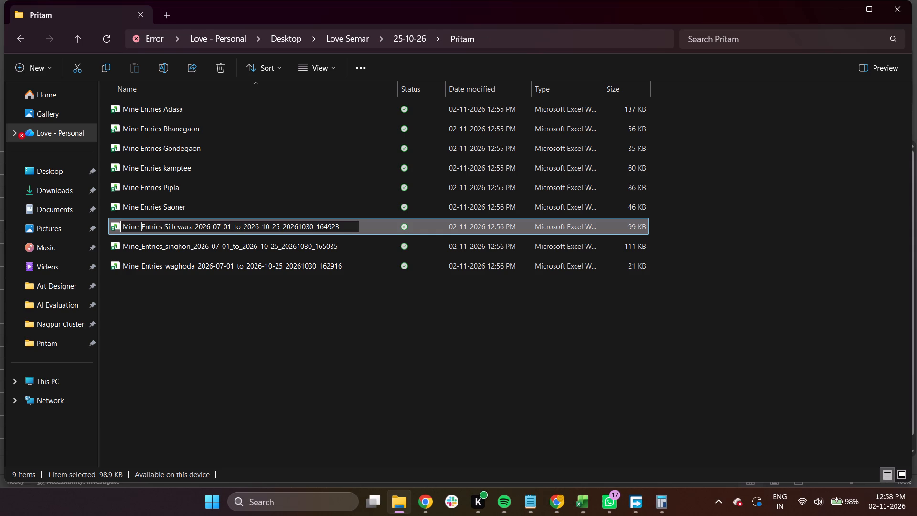
{"action": "key", "text": "BackSpace"}
{"action": "key", "text": "space"}
{"action": "key", "text": "Right"}
{"action": "key", "text": "Right"}
{"action": "key", "text": "Right"}
{"action": "key", "text": "Right"}
{"action": "key", "text": "Right"}
{"action": "key", "text": "Right"}
{"action": "key", "text": "Right"}
{"action": "key", "text": "Right"}
{"action": "key", "text": "Right"}
{"action": "key", "text": "Right"}
{"action": "key", "text": "Right"}
{"action": "key", "text": "Right"}
{"action": "key", "text": "Right"}
{"action": "key", "text": "Right"}
{"action": "key", "text": "Right"}
{"action": "key", "text": "Right"}
{"action": "key", "text": "Right"}
{"action": "key", "text": "Right"}
{"action": "key", "text": "Right"}
{"action": "key", "text": "Right"}
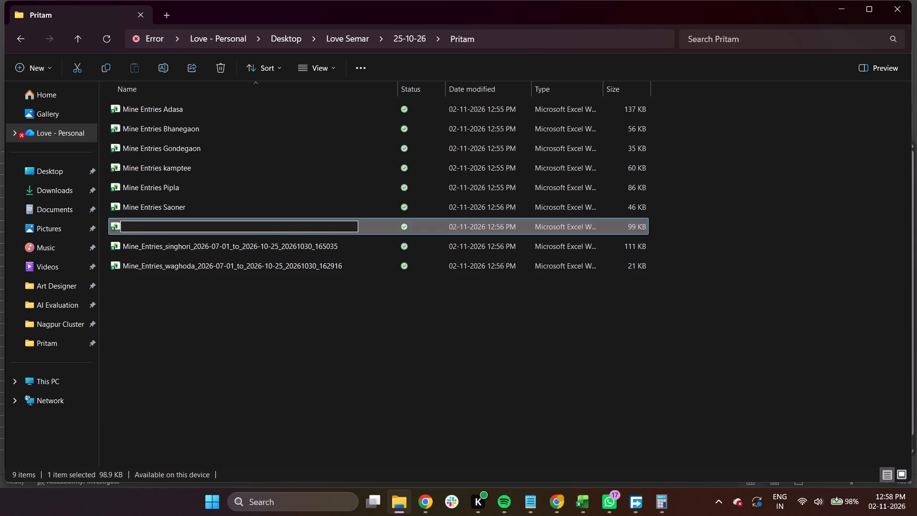
{"action": "key", "text": "Left"}
{"action": "key", "text": "Left"}
{"action": "key", "text": "Left"}
{"action": "key", "text": "Left"}
{"action": "key", "text": "ctrl+shift+Right"}
{"action": "key", "text": "ctrl+shift+Right"}
{"action": "key", "text": "ctrl+shift+Right"}
{"action": "key", "text": "ctrl+shift+Right"}
{"action": "key", "text": "ctrl+shift+Right"}
{"action": "key", "text": "ctrl+shift+Right"}
{"action": "key", "text": "ctrl+shift+Right"}
{"action": "key", "text": "ctrl+shift+Right"}
{"action": "key", "text": "ctrl+shift+Right"}
{"action": "key", "text": "ctrl+shift+Right"}
{"action": "key", "text": "ctrl+shift+Right"}
{"action": "key", "text": "ctrl+shift+Right"}
{"action": "key", "text": "ctrl+shift+Right"}
{"action": "key", "text": "ctrl+shift+Right"}
{"action": "key", "text": "ctrl+shift+Right"}
{"action": "key", "text": "ctrl+shift+Right"}
{"action": "key", "text": "ctrl+shift+Right"}
{"action": "key", "text": "ctrl+shift+Right"}
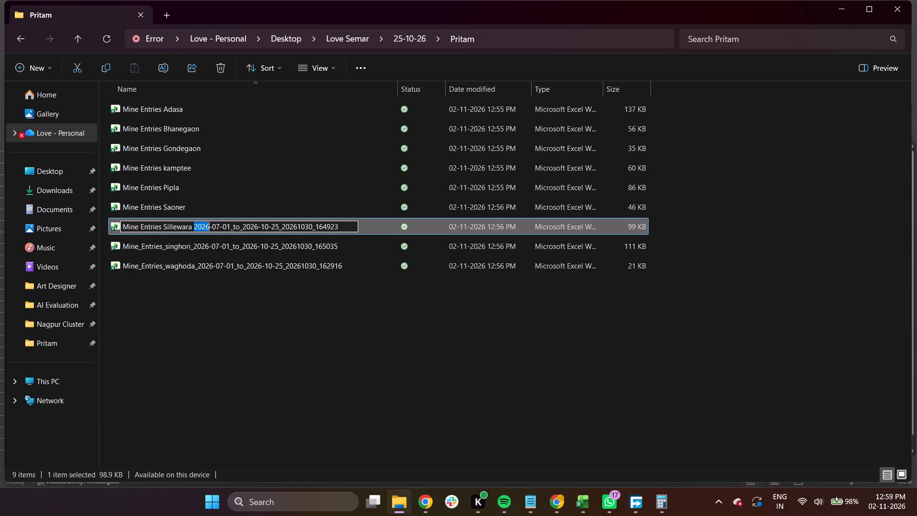
{"action": "key", "text": "BackSpace"}
{"action": "key", "text": "Return"}
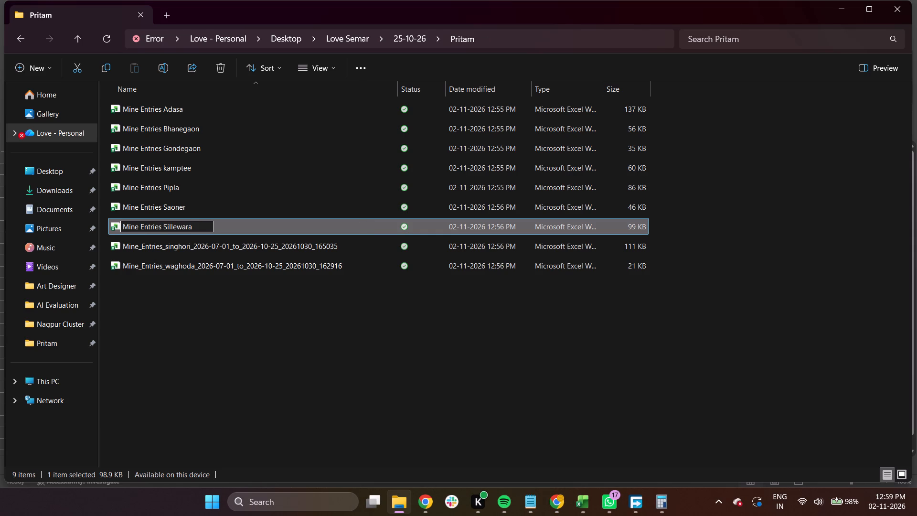
Rename the singhori mine entries workbook in the Pritam folder as Mine Entries Singhori.
{"action": "left_click", "coordinate": [193, 246]}
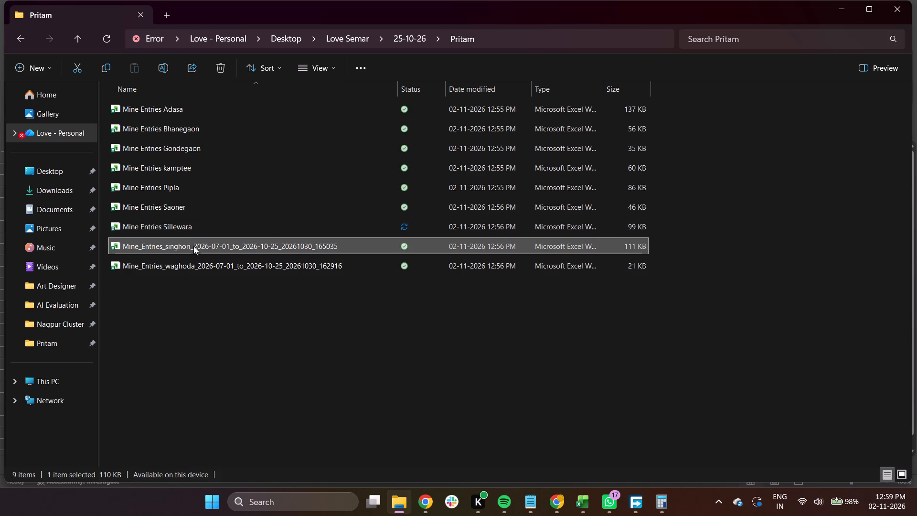
{"action": "left_click", "coordinate": [162, 74]}
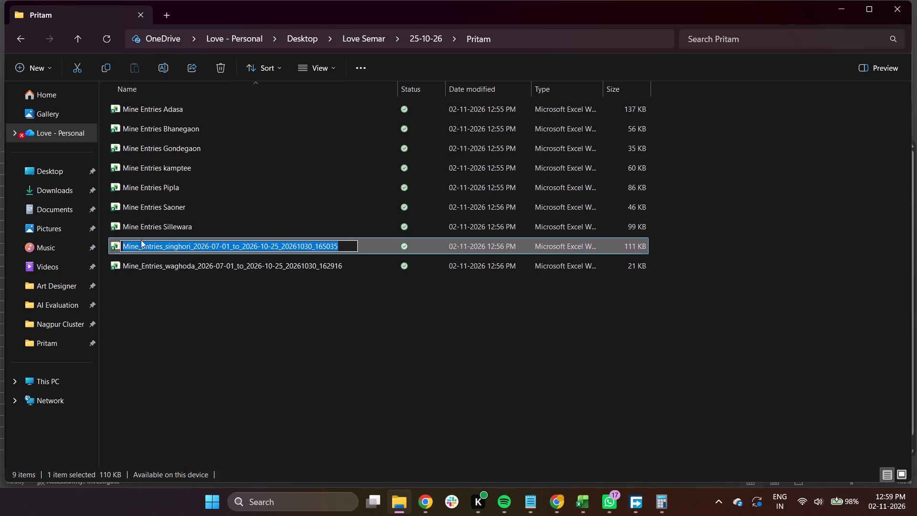
{"action": "left_click", "coordinate": [141, 241]}
{"action": "key", "text": "BackSpace"}
{"action": "key", "text": "space"}
{"action": "key", "text": "Right"}
{"action": "key", "text": "Right"}
{"action": "key", "text": "Right"}
{"action": "key", "text": "Right"}
{"action": "key", "text": "Right"}
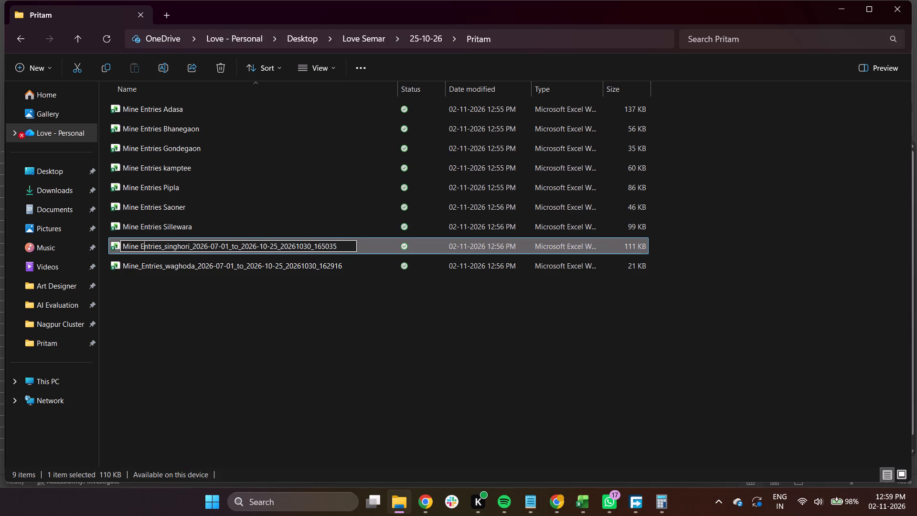
{"action": "key", "text": "Right"}
{"action": "key", "text": "Right"}
{"action": "key", "text": "Right"}
{"action": "key", "text": "Right"}
{"action": "key", "text": "BackSpace"}
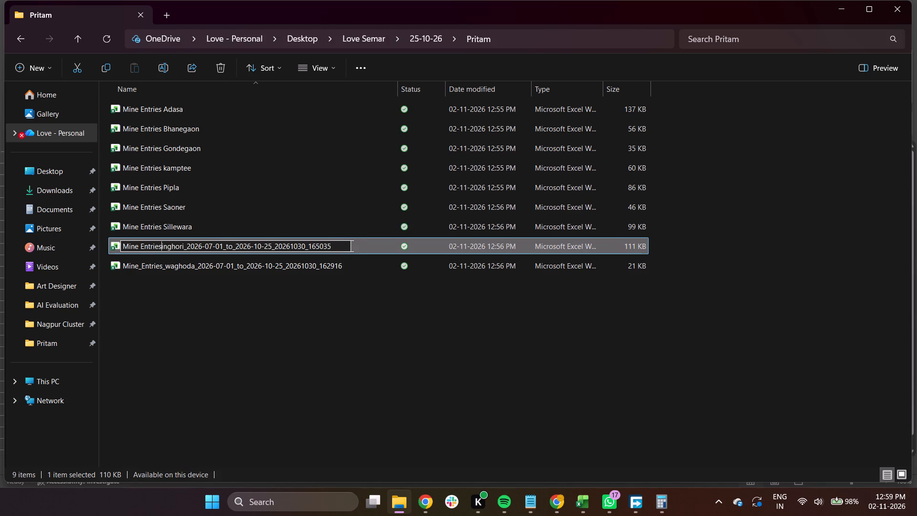
{"action": "key", "text": "BackSpace"}
{"action": "key", "text": "space"}
{"action": "type", "text": "S"}
{"action": "key", "text": "Right"}
{"action": "key", "text": "Right"}
{"action": "key", "text": "Right"}
{"action": "key", "text": "Right"}
{"action": "key", "text": "Right"}
{"action": "key", "text": "Right"}
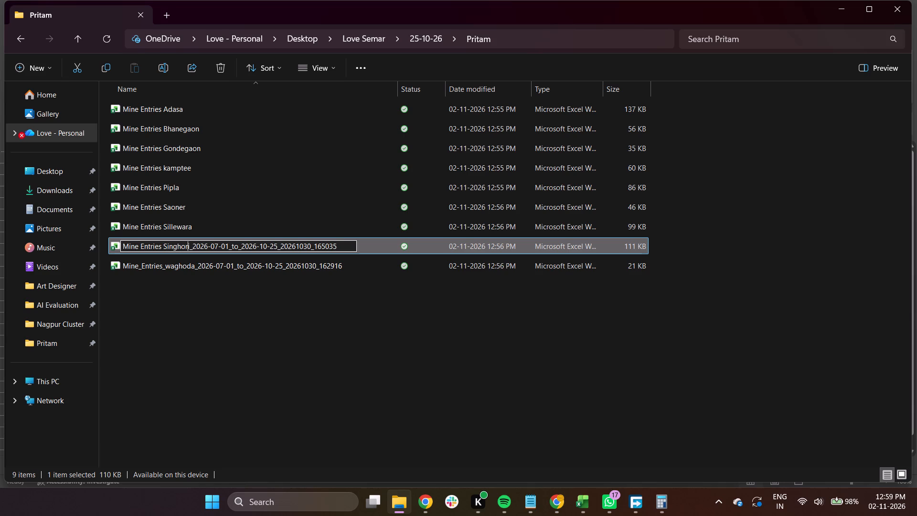
{"action": "key", "text": "Right"}
{"action": "key", "text": "ctrl+shift+Right"}
{"action": "key", "text": "ctrl+shift+Right"}
{"action": "key", "text": "ctrl+shift+Right"}
{"action": "key", "text": "ctrl+shift+Right"}
{"action": "key", "text": "ctrl+shift+Right"}
{"action": "key", "text": "ctrl+shift+Right"}
{"action": "key", "text": "ctrl+shift+Right"}
{"action": "key", "text": "ctrl+shift+Right"}
{"action": "key", "text": "ctrl+shift+Right"}
{"action": "key", "text": "ctrl+shift+Right"}
{"action": "key", "text": "ctrl+shift+Right"}
{"action": "key", "text": "ctrl+shift+Right"}
{"action": "key", "text": "ctrl+shift+Right"}
{"action": "key", "text": "ctrl+shift+Right"}
{"action": "key", "text": "ctrl+shift+Right"}
{"action": "key", "text": "ctrl+shift+Right"}
{"action": "key", "text": "ctrl+shift+Right"}
{"action": "key", "text": "ctrl+shift+Right"}
{"action": "key", "text": "ctrl+shift+Right"}
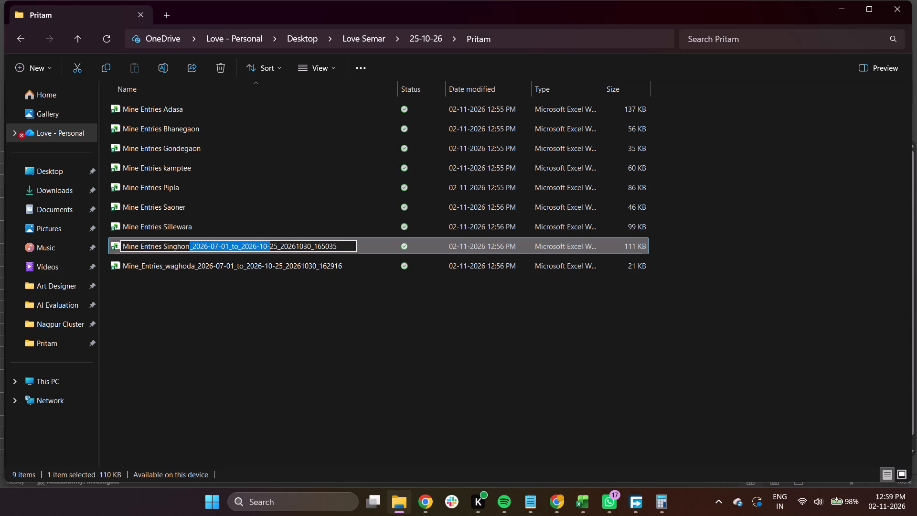
{"action": "key", "text": "BackSpace"}
{"action": "key", "text": "Return"}
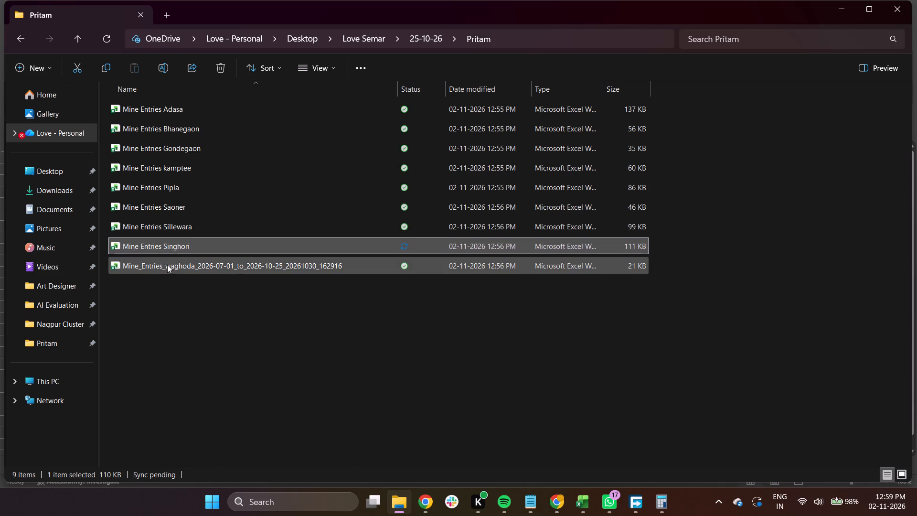
Rename the waghoda mine entries workbook in the Pritam folder as Mine Entries Waghoda.
{"action": "left_click", "coordinate": [168, 266]}
{"action": "left_click", "coordinate": [162, 64]}
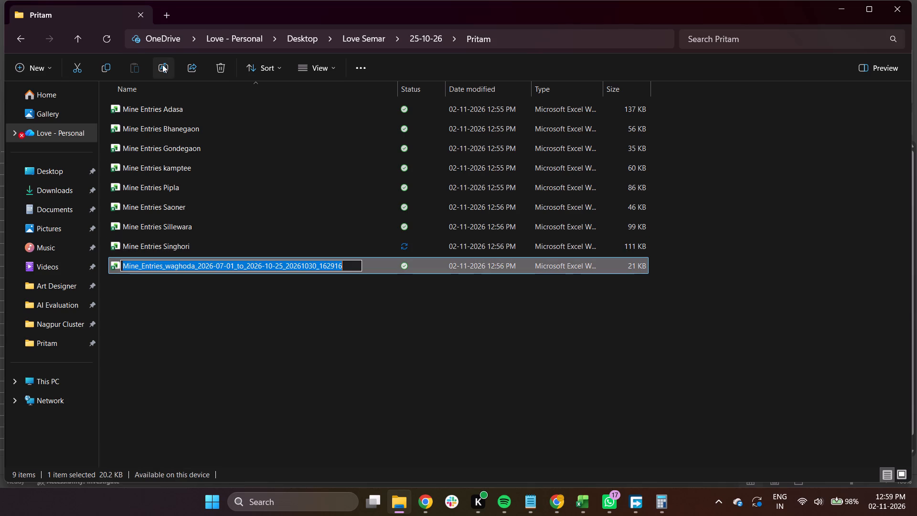
{"action": "left_click", "coordinate": [143, 263]}
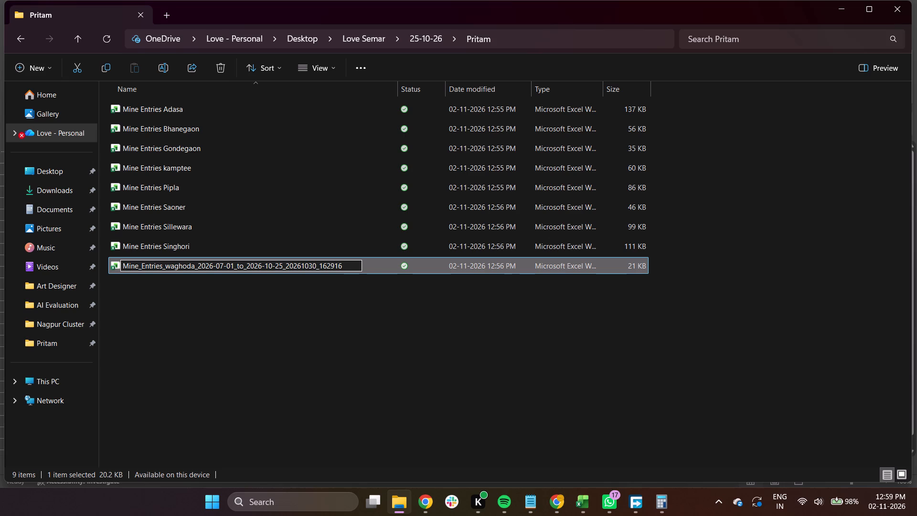
{"action": "key", "text": "BackSpace"}
{"action": "key", "text": "space"}
{"action": "key", "text": "Right"}
{"action": "key", "text": "Right"}
{"action": "key", "text": "Right"}
{"action": "key", "text": "Right"}
{"action": "key", "text": "Right"}
{"action": "key", "text": "Right"}
{"action": "key", "text": "Right"}
{"action": "key", "text": "Right"}
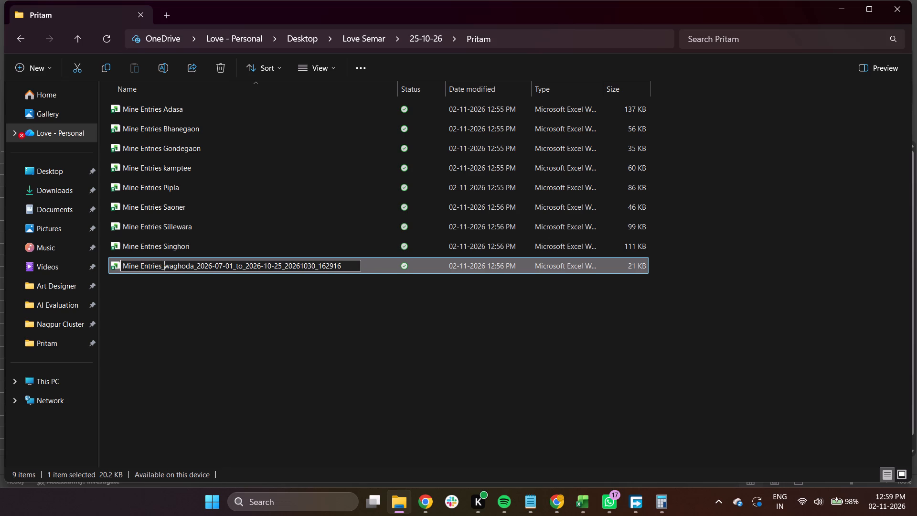
{"action": "key", "text": "BackSpace"}
{"action": "key", "text": "space"}
{"action": "key", "text": "Right"}
{"action": "key", "text": "BackSpace"}
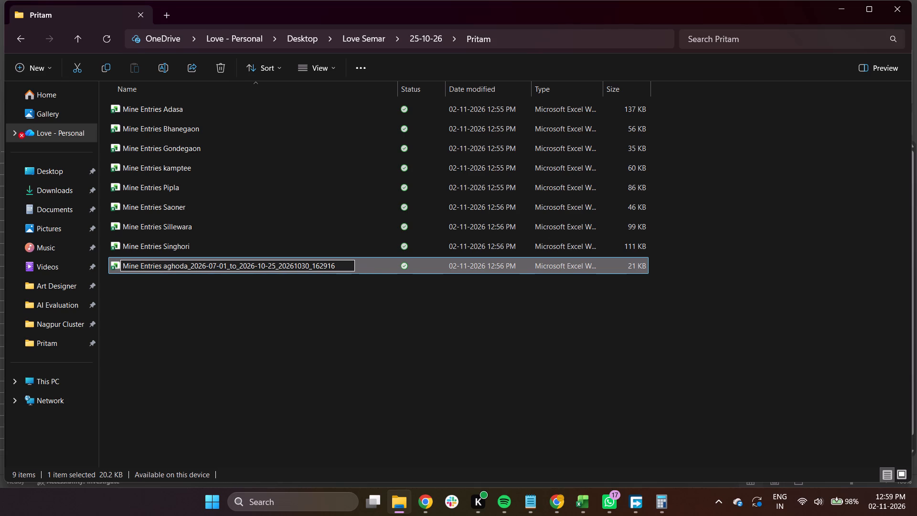
{"action": "key", "text": "shift+w"}
{"action": "key", "text": "Right"}
{"action": "key", "text": "Right"}
{"action": "key", "text": "Right"}
{"action": "key", "text": "Right"}
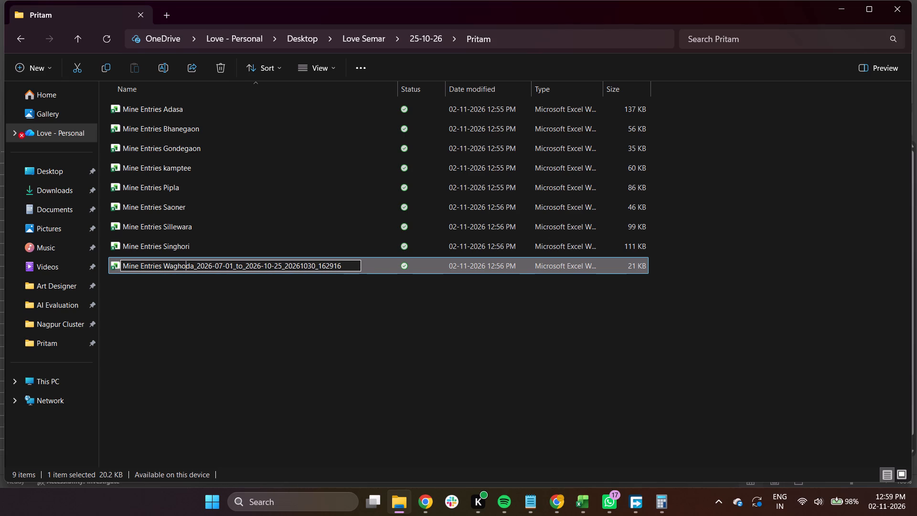
{"action": "key", "text": "Right"}
{"action": "key", "text": "Right"}
{"action": "key", "text": "ctrl+shift+Down"}
{"action": "key", "text": "ctrl+shift+Down"}
{"action": "key", "text": "ctrl+shift+Down"}
{"action": "key", "text": "ctrl+shift+Down"}
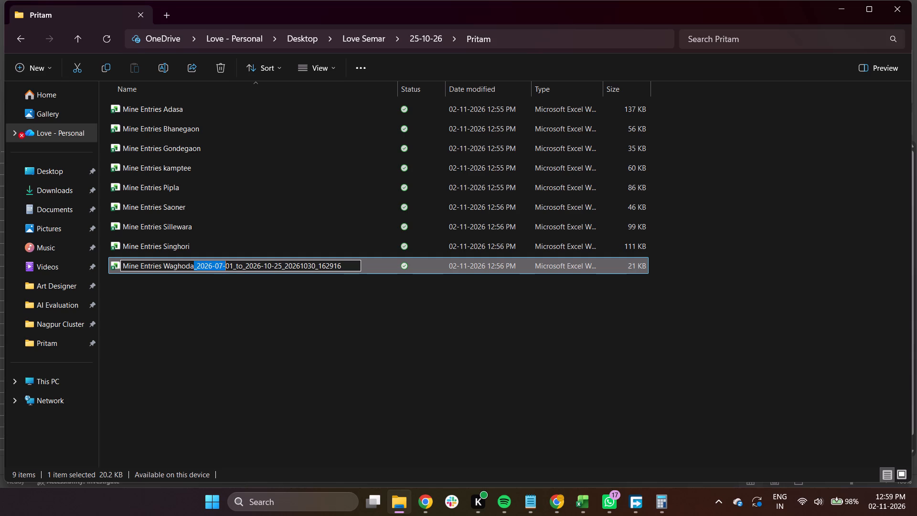
{"action": "key", "text": "ctrl+shift+Down"}
{"action": "key", "text": "ctrl+shift+Down"}
{"action": "key", "text": "ctrl+shift+Down"}
{"action": "key", "text": "ctrl+shift+Down"}
{"action": "key", "text": "ctrl+shift+Down"}
{"action": "key", "text": "BackSpace"}
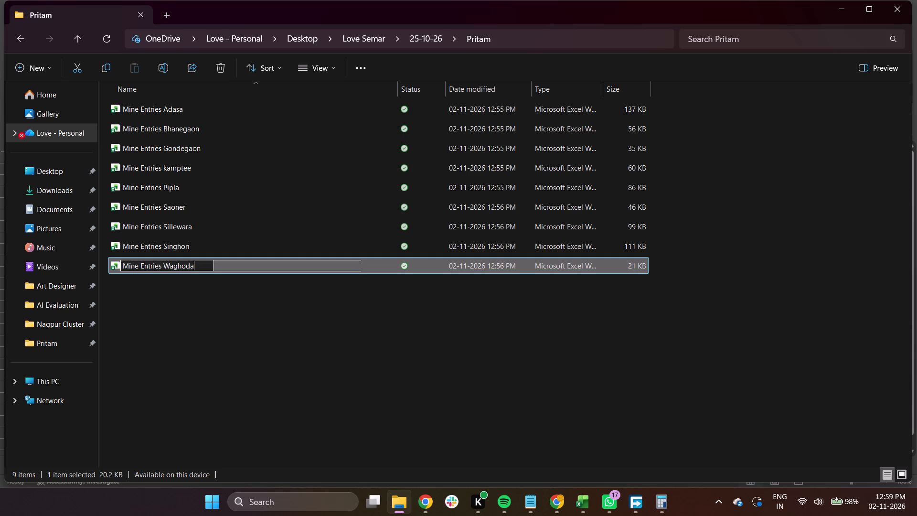
{"action": "key", "text": "Return"}
{"action": "left_click", "coordinate": [213, 315]}
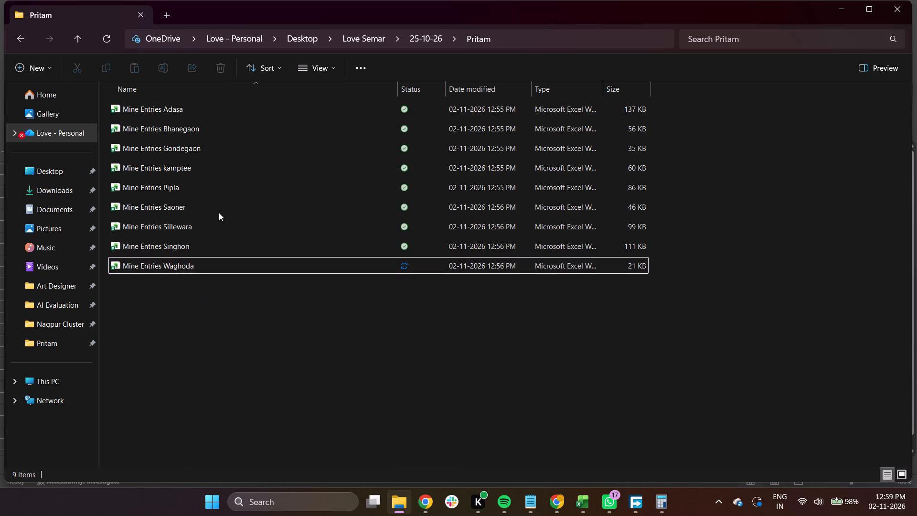
Open the Mine Entries Adasa workbook from the Pritam folder.
{"action": "double_click", "coordinate": [214, 109]}
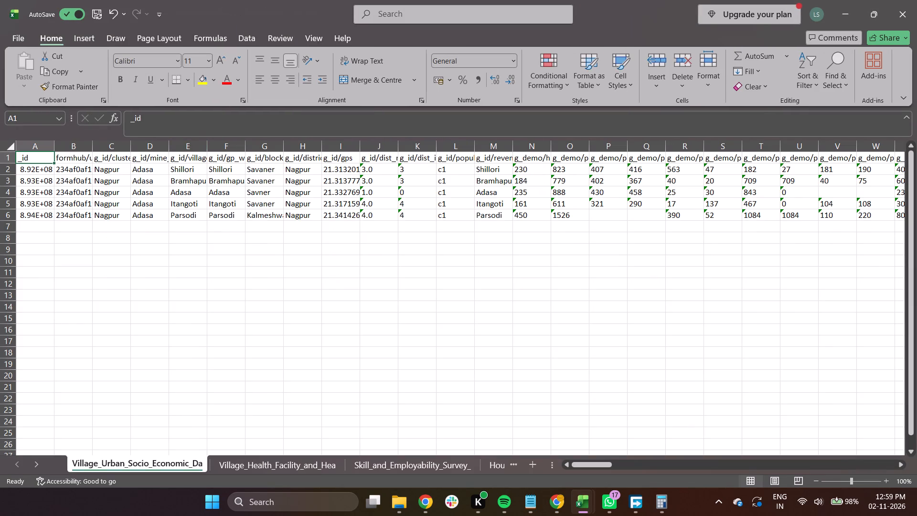
Copy the Mine header's formatting from the Tracker's Household sheet onto the whole header row of the Adasa workbook's Village_Urban_Socio_Economic_Da sheet.
{"action": "key", "text": "alt+Tab"}
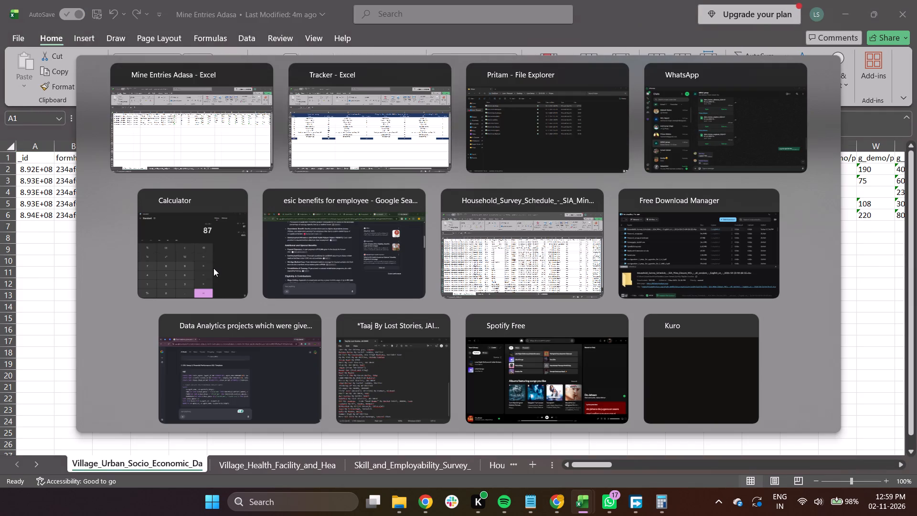
{"action": "key", "text": "alt+Right"}
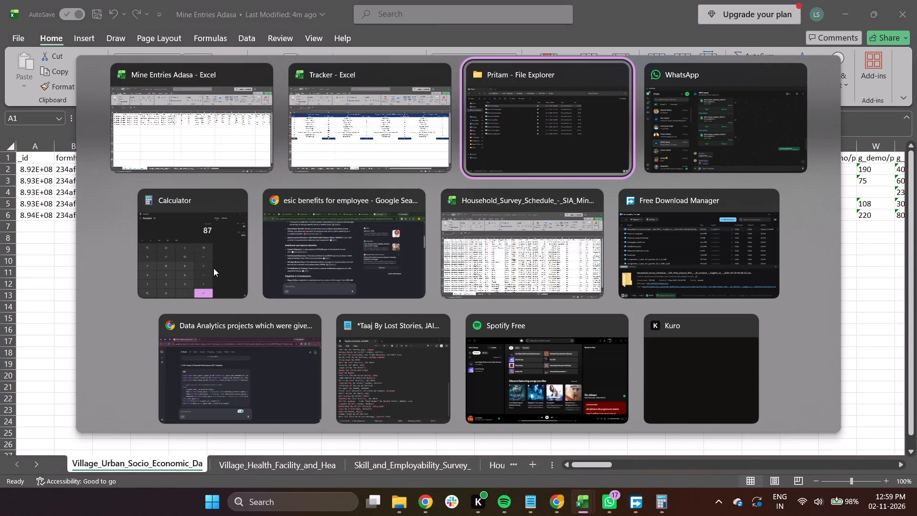
{"action": "key", "text": "alt+Down"}
{"action": "key", "text": "alt+Left"}
{"action": "key", "text": "alt+Up"}
{"action": "key", "text": "alt+Left"}
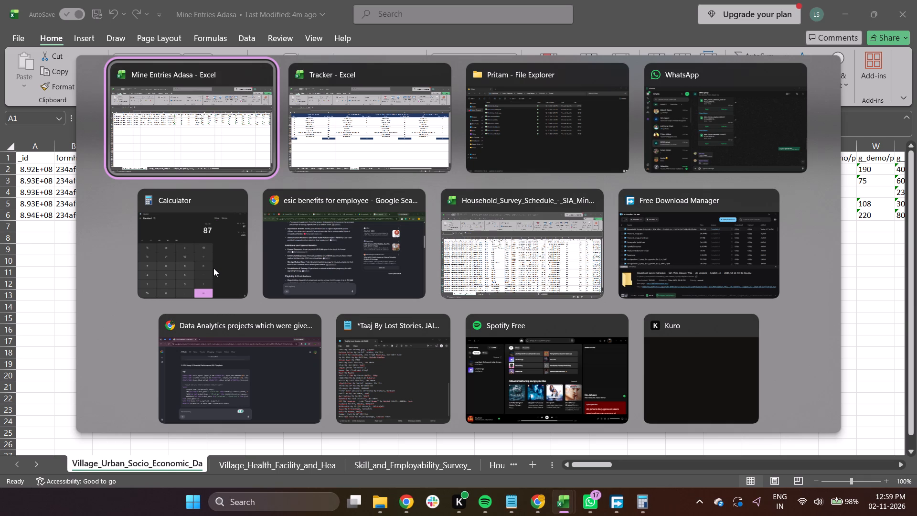
{"action": "key", "text": "alt+Right"}
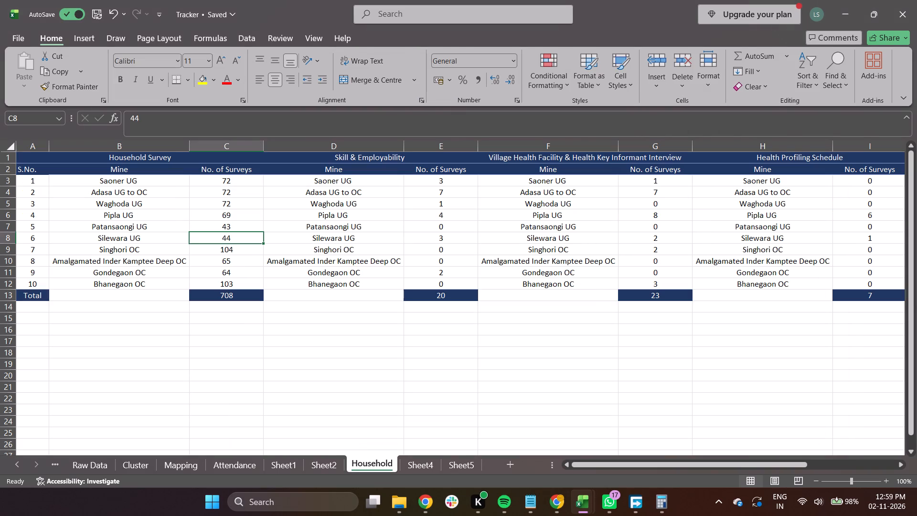
{"action": "left_click", "coordinate": [129, 169]}
{"action": "left_click", "coordinate": [90, 92]}
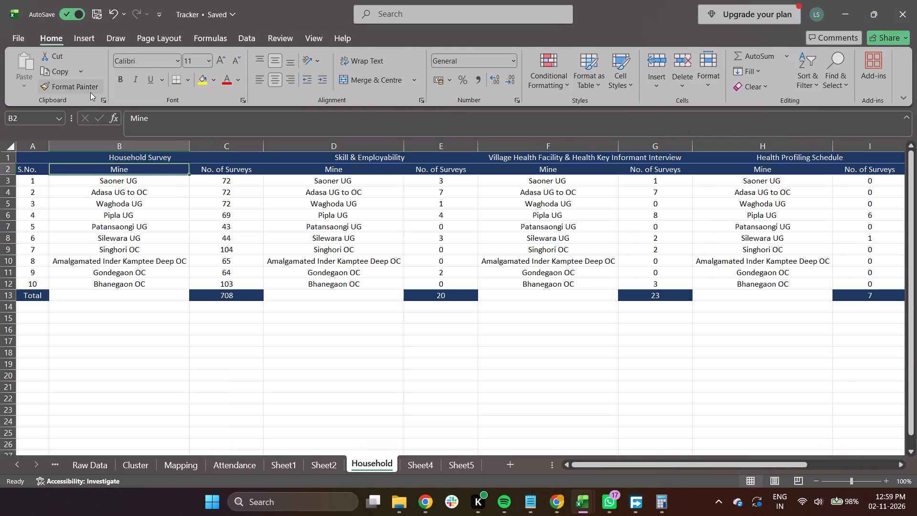
{"action": "key", "text": "alt+Tab"}
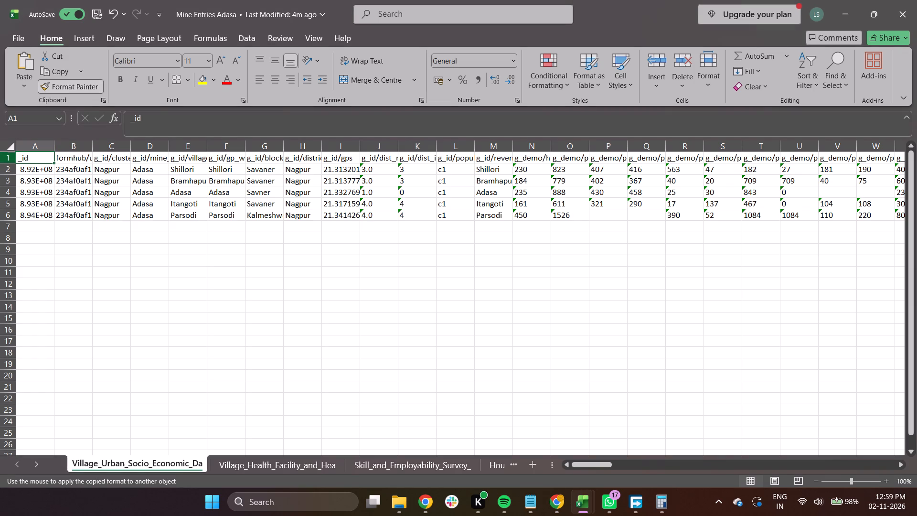
{"action": "left_click_drag", "start_coordinate": [20, 157], "coordinate": [251, 148]}
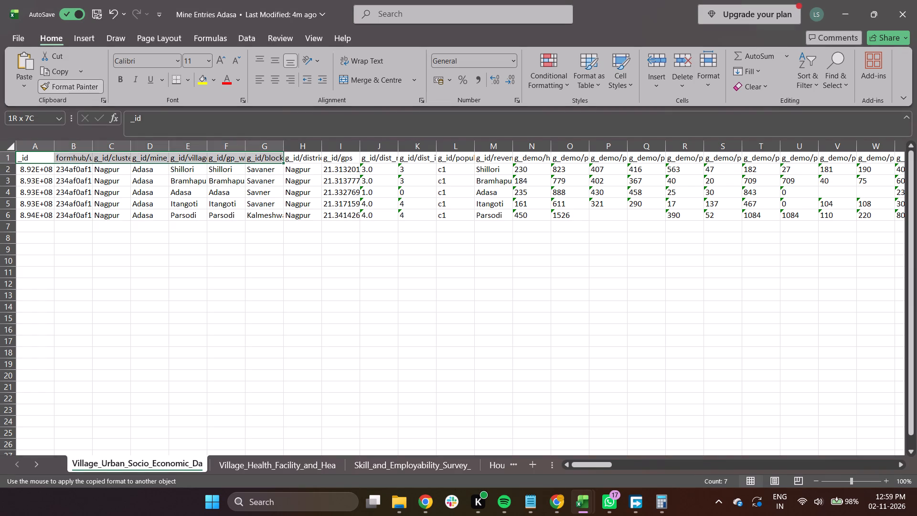
{"action": "left_click_drag", "start_coordinate": [251, 148], "coordinate": [849, 152]}
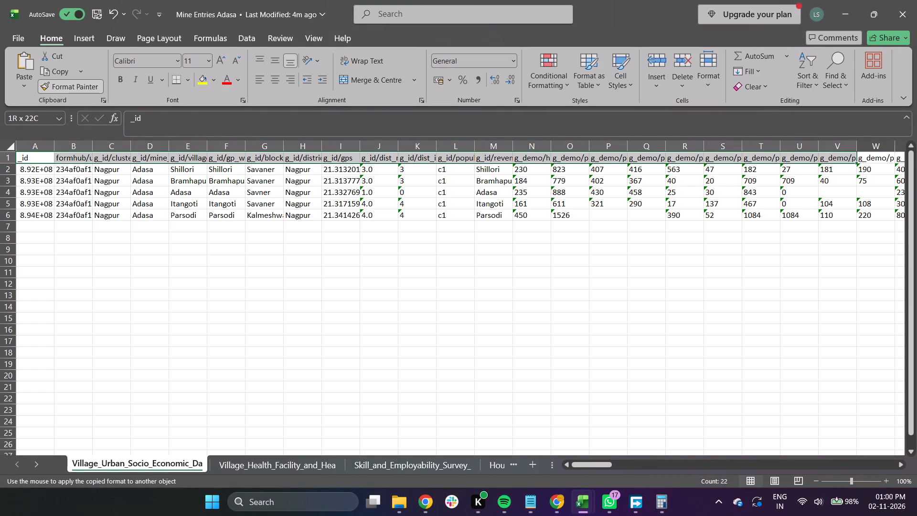
{"action": "left_click_drag", "start_coordinate": [849, 152], "coordinate": [912, 155]}
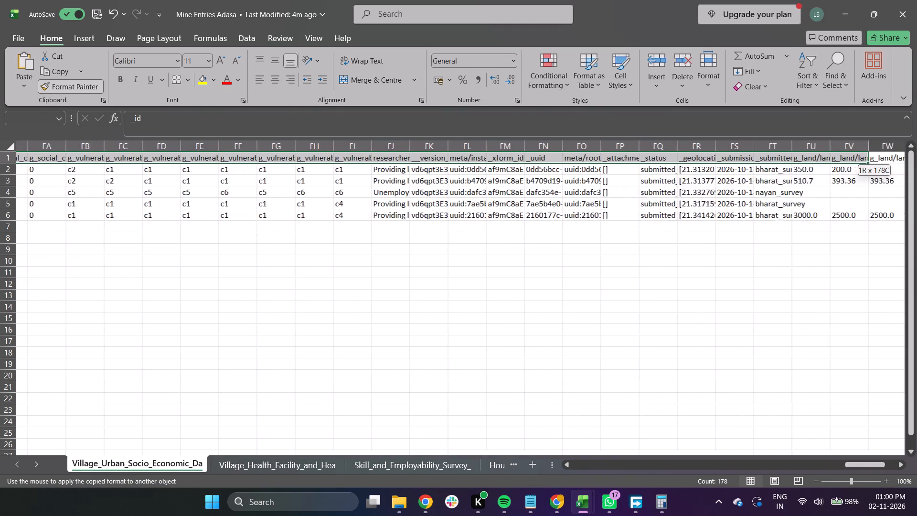
{"action": "left_click_drag", "start_coordinate": [912, 155], "coordinate": [904, 160]}
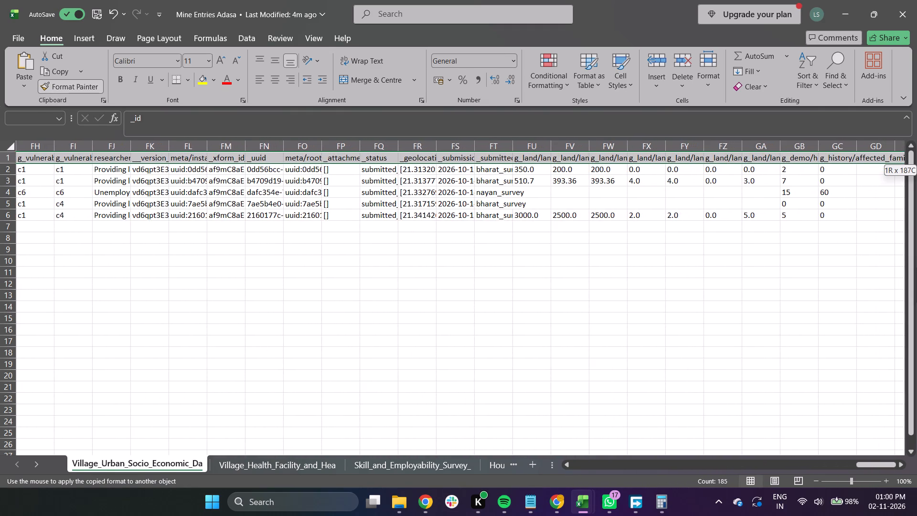
{"action": "left_click_drag", "start_coordinate": [904, 160], "coordinate": [383, 141]}
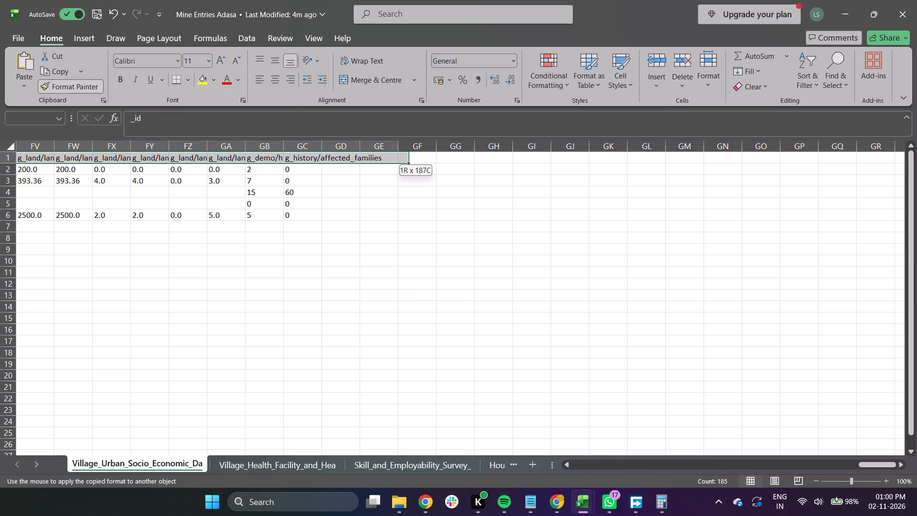
{"action": "left_click_drag", "start_coordinate": [383, 141], "coordinate": [308, 154]}
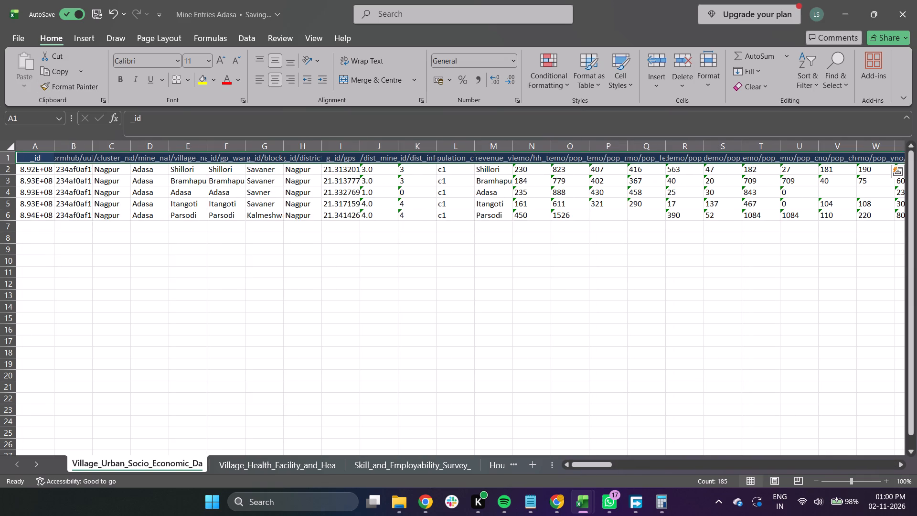
AutoFit the column widths of all data on the Village_Urban_Socio_Economic_Da sheet.
{"action": "key", "text": "ctrl+a"}
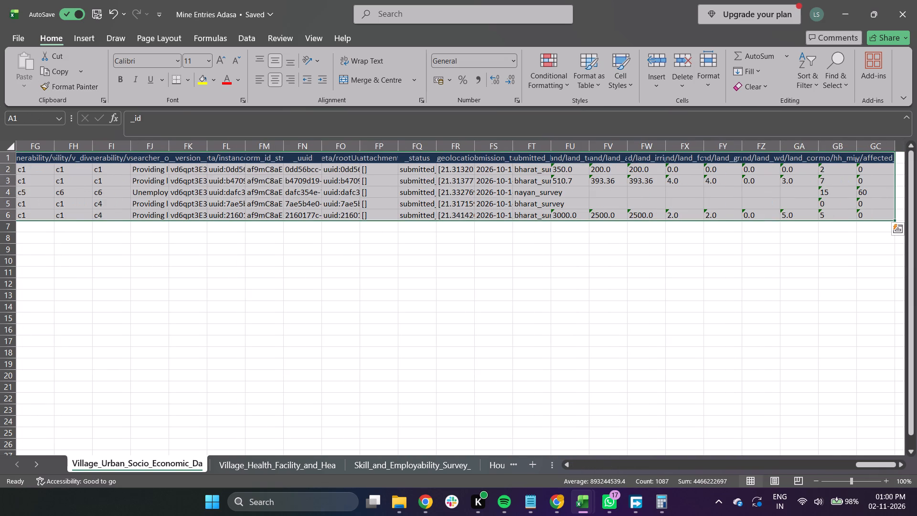
{"action": "type", "text": "hoi"}
{"action": "key", "text": "Down"}
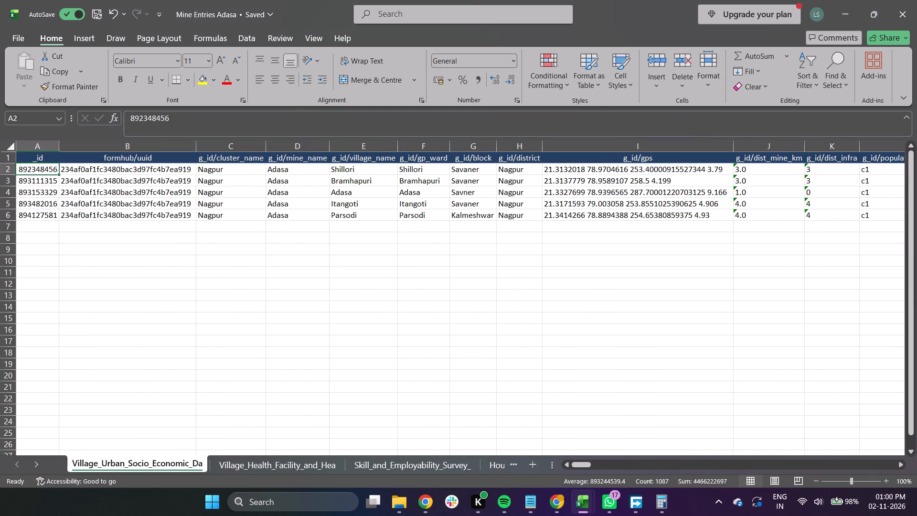
Examine the columns and village records on the Adasa workbook's Village_Urban_Socio_Economic_Da sheet.
{"action": "key", "text": "Right"}
{"action": "key", "text": "Right"}
{"action": "key", "text": "Right"}
{"action": "key", "text": "Right"}
{"action": "key", "text": "Right"}
{"action": "key", "text": "Right"}
{"action": "key", "text": "Right"}
{"action": "key", "text": "Right"}
{"action": "key", "text": "Right"}
{"action": "key", "text": "Left"}
{"action": "key", "text": "Left"}
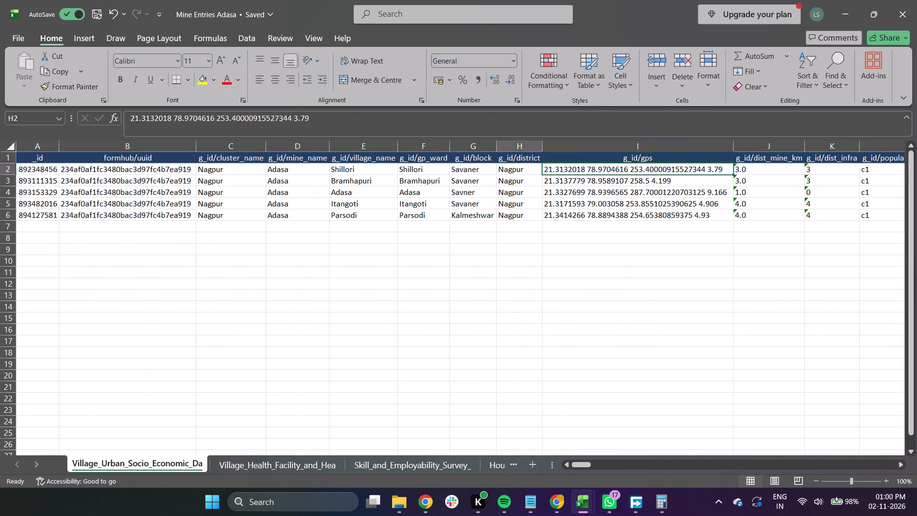
{"action": "key", "text": "Left"}
{"action": "key", "text": "Left"}
{"action": "key", "text": "Left"}
{"action": "key", "text": "Left"}
{"action": "key", "text": "Left"}
{"action": "key", "text": "Left"}
{"action": "key", "text": "Left"}
{"action": "key", "text": "Down"}
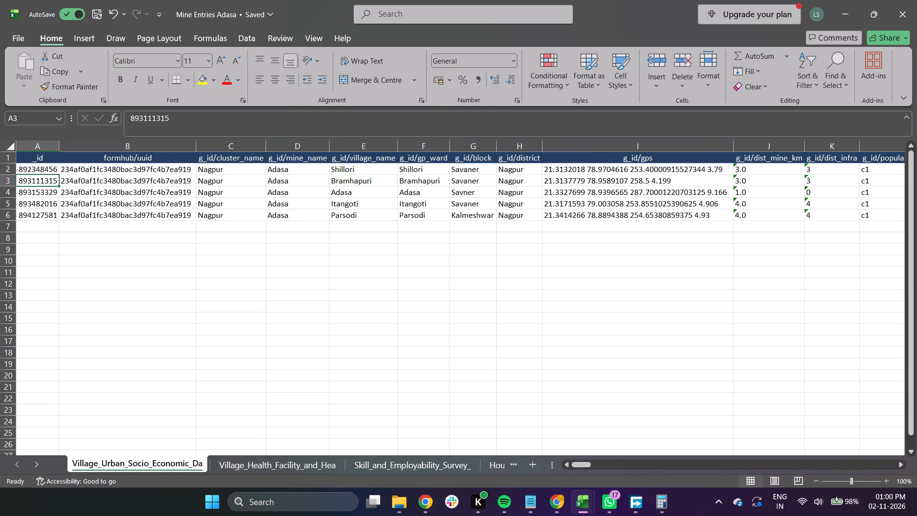
{"action": "key", "text": "Right"}
{"action": "key", "text": "Right"}
{"action": "key", "text": "Left"}
{"action": "key", "text": "Left"}
{"action": "key", "text": "Left"}
{"action": "scroll", "coordinate": [300, 372], "scroll_direction": "right", "scroll_amount": 2}
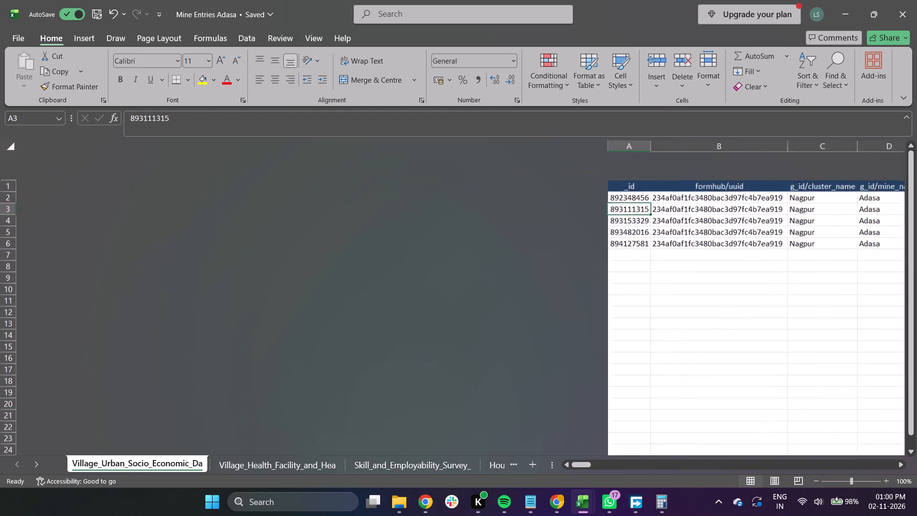
{"action": "scroll", "coordinate": [300, 372], "scroll_direction": "left", "scroll_amount": 5}
{"action": "scroll", "coordinate": [472, 321], "scroll_direction": "left", "scroll_amount": 1}
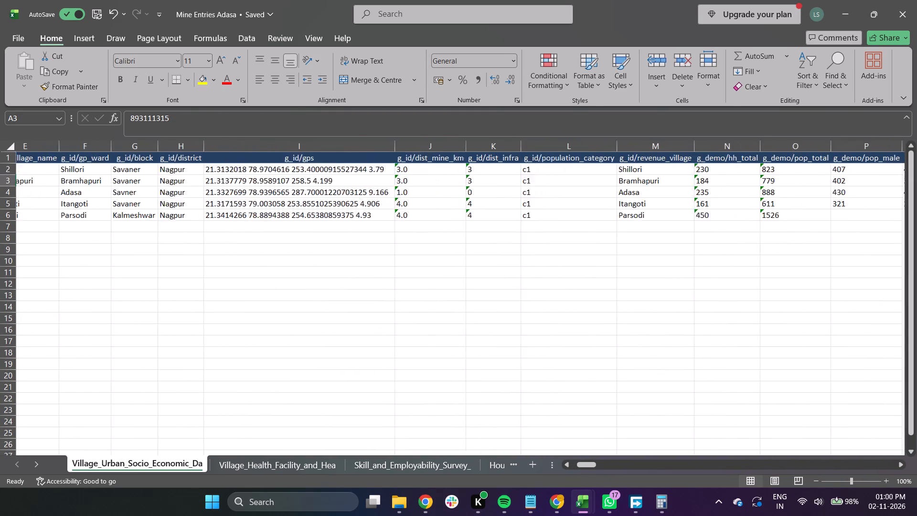
{"action": "scroll", "coordinate": [472, 321], "scroll_direction": "left", "scroll_amount": 3}
Inspect the Village_Health_Facility_and_Hea sheet and return to the Village_Urban_Socio_Economic_Da sheet.
{"action": "left_click", "coordinate": [298, 463]}
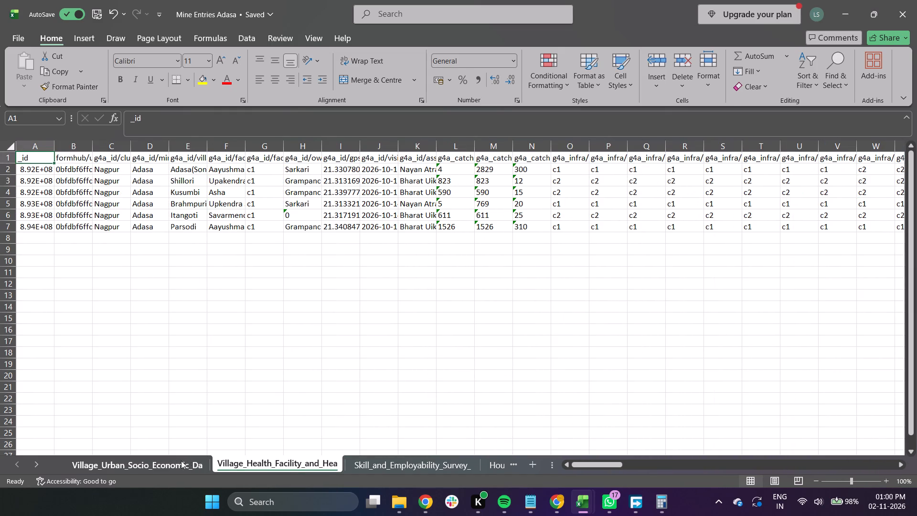
{"action": "scroll", "coordinate": [239, 353], "scroll_direction": "right", "scroll_amount": 2}
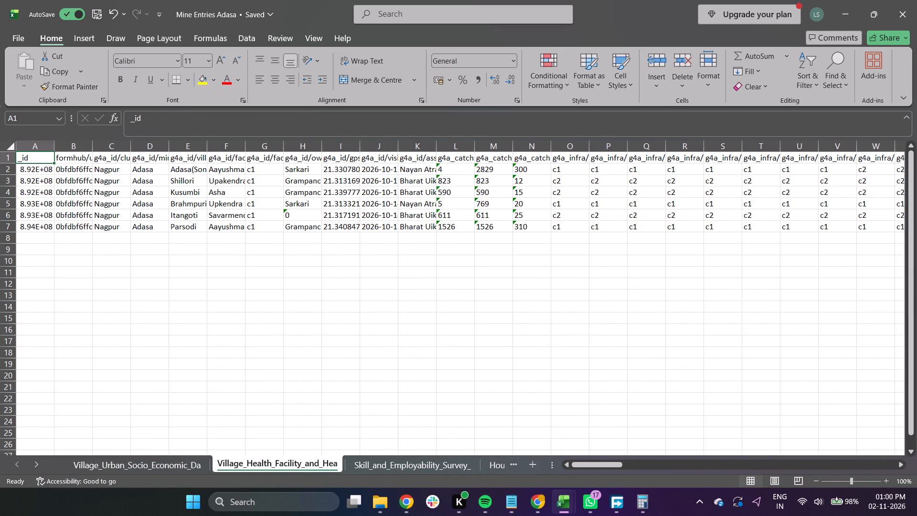
{"action": "scroll", "coordinate": [164, 300], "scroll_direction": "right", "scroll_amount": 1}
{"action": "scroll", "coordinate": [165, 215], "scroll_direction": "right", "scroll_amount": 1}
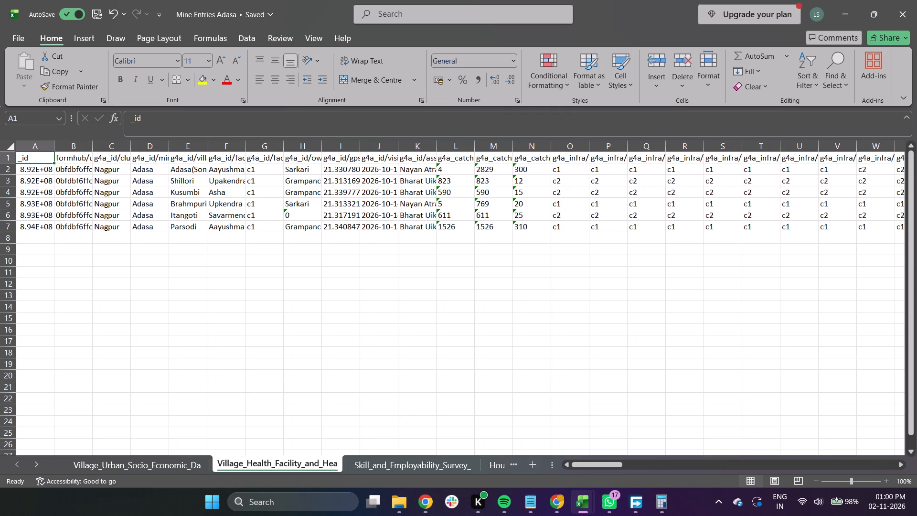
{"action": "left_click", "coordinate": [182, 212]}
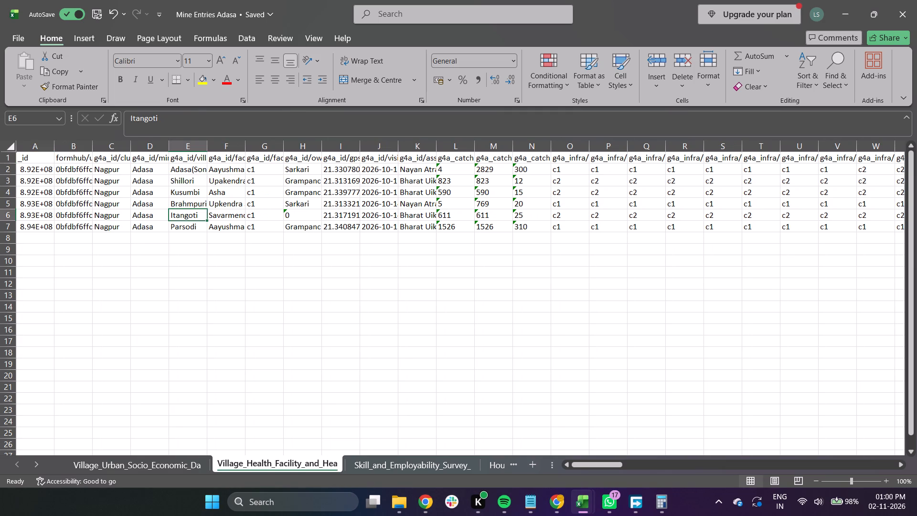
{"action": "left_click", "coordinate": [158, 463]}
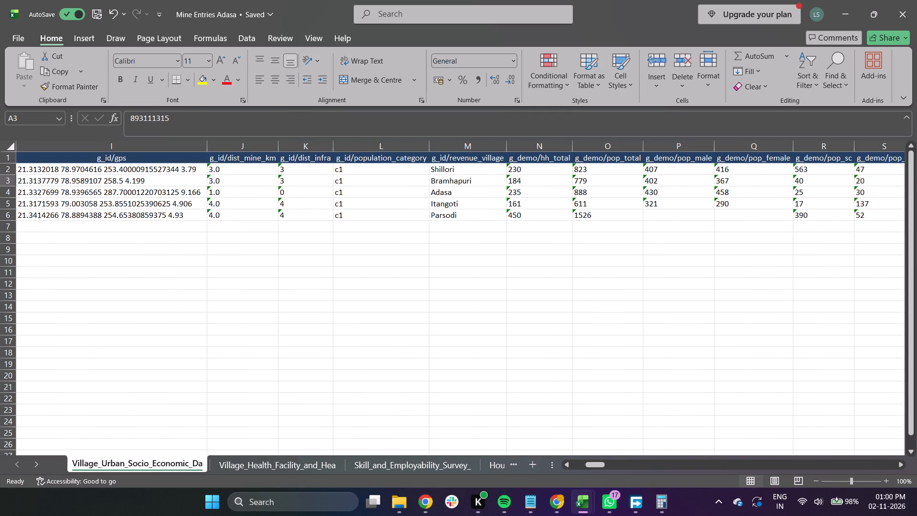
Switch to File Explorer and open the Household Survey Schedule workbook from M R GLOBAL & M2K > BDE > WCL > Nagpur Cluster.
{"action": "key", "text": "alt+Tab"}
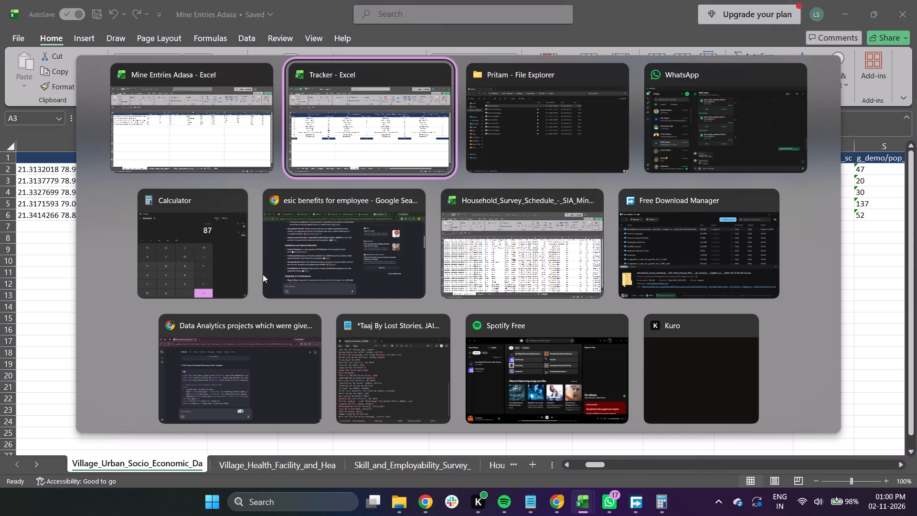
{"action": "key", "text": "alt+Down"}
{"action": "key", "text": "alt+Up"}
{"action": "key", "text": "alt+Right"}
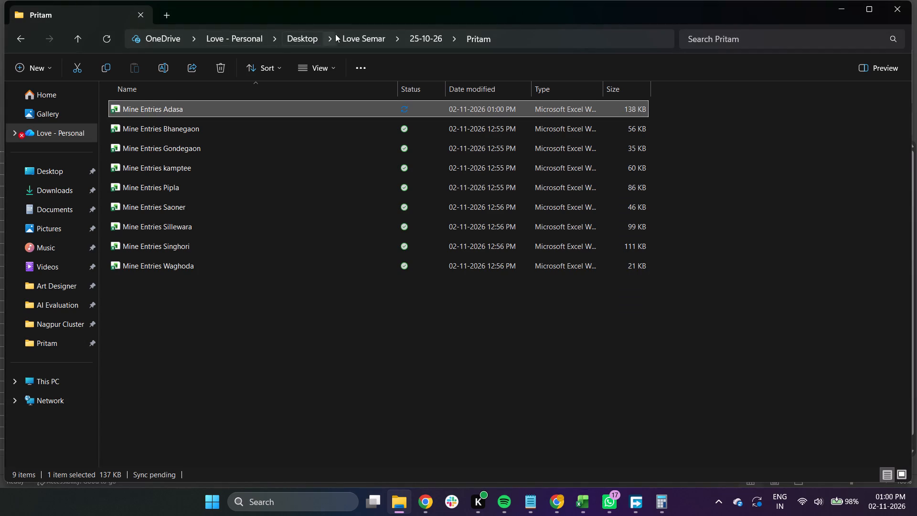
{"action": "left_click", "coordinate": [410, 33]}
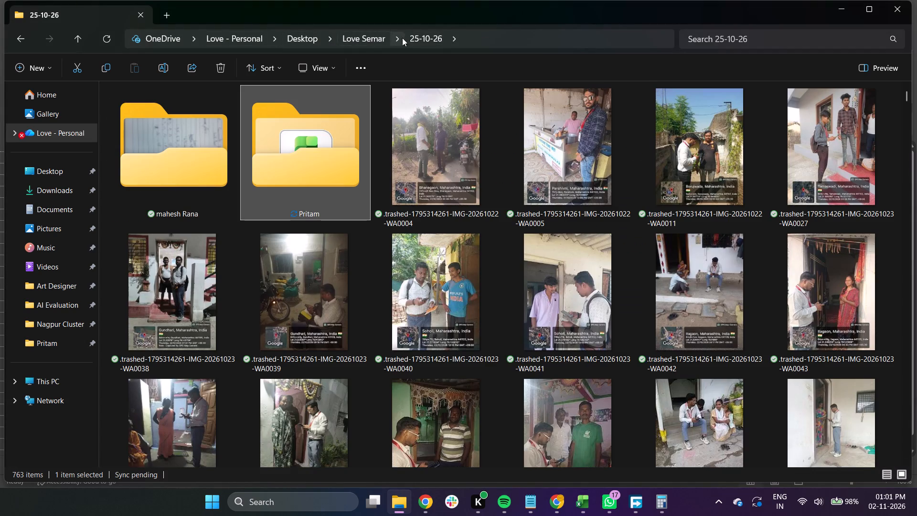
{"action": "left_click", "coordinate": [380, 37]}
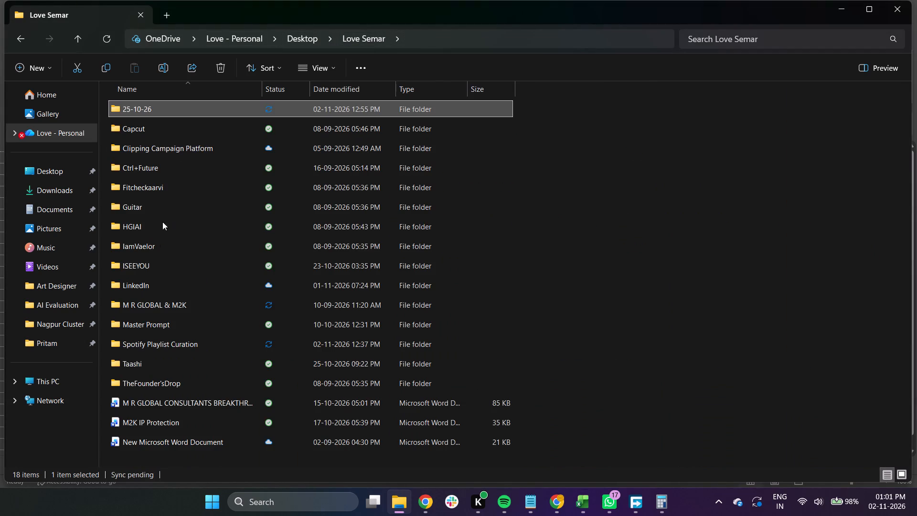
{"action": "double_click", "coordinate": [154, 299]}
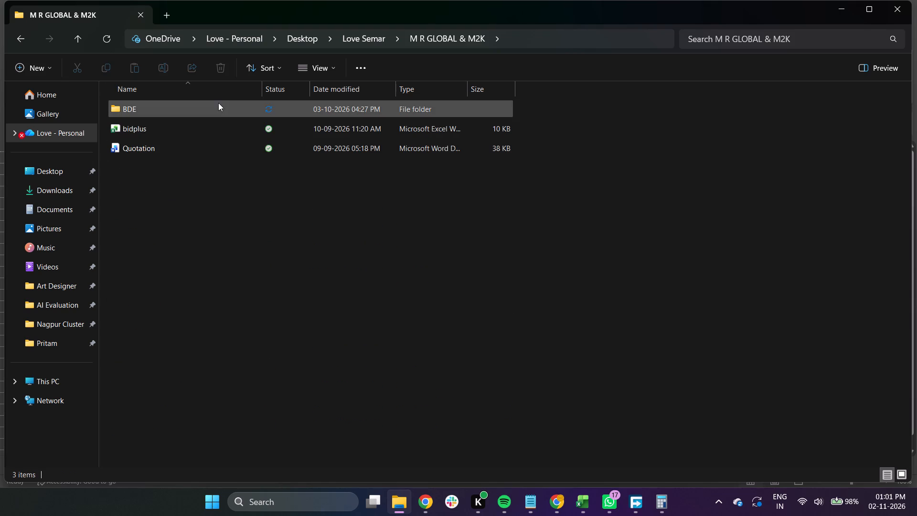
{"action": "double_click", "coordinate": [218, 103]}
{"action": "double_click", "coordinate": [139, 281]}
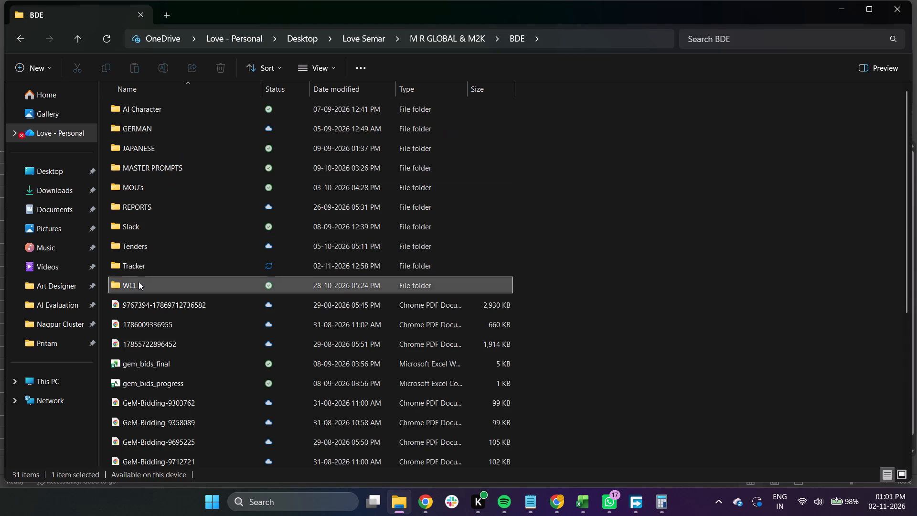
{"action": "double_click", "coordinate": [160, 152]}
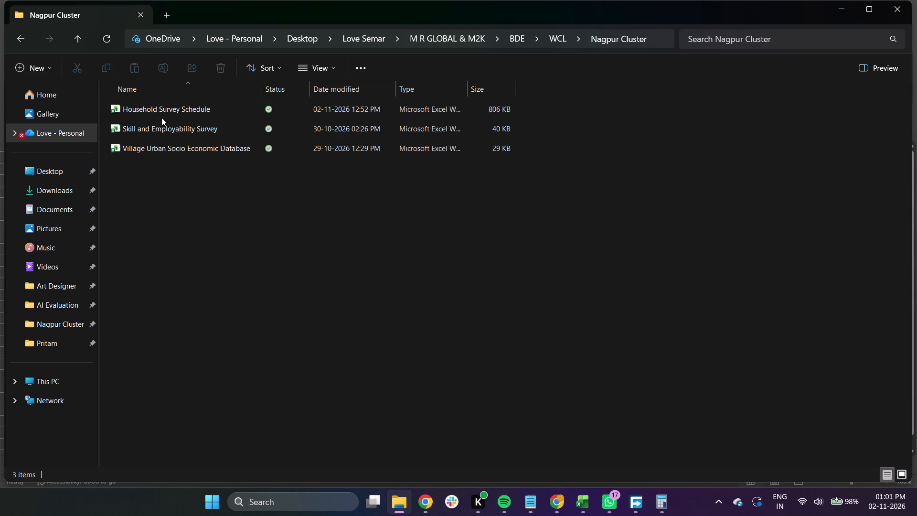
{"action": "double_click", "coordinate": [163, 109]}
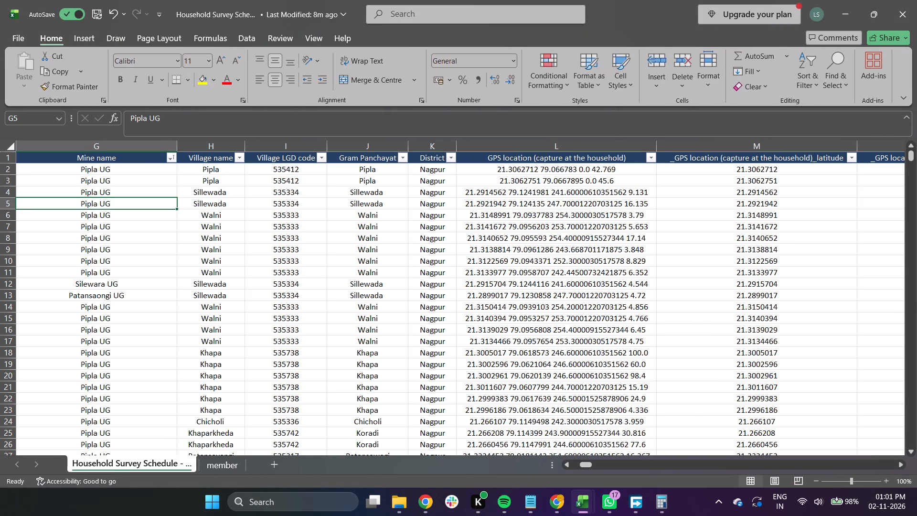
Check both sheets of the Household Survey Schedule workbook and delete the member sheet.
{"action": "left_click", "coordinate": [230, 467]}
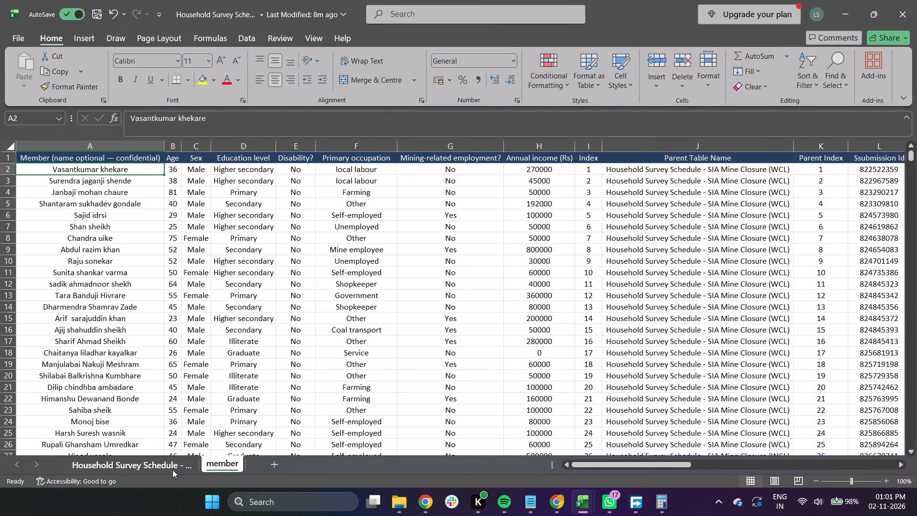
{"action": "left_click", "coordinate": [172, 470]}
{"action": "scroll", "coordinate": [260, 346], "scroll_direction": "down", "scroll_amount": 7}
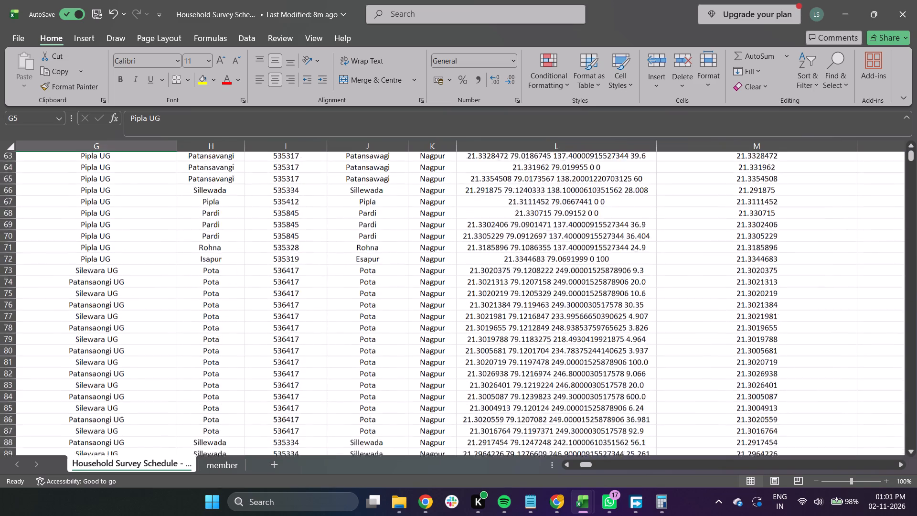
{"action": "scroll", "coordinate": [260, 346], "scroll_direction": "up", "scroll_amount": 8}
{"action": "left_click", "coordinate": [227, 464]}
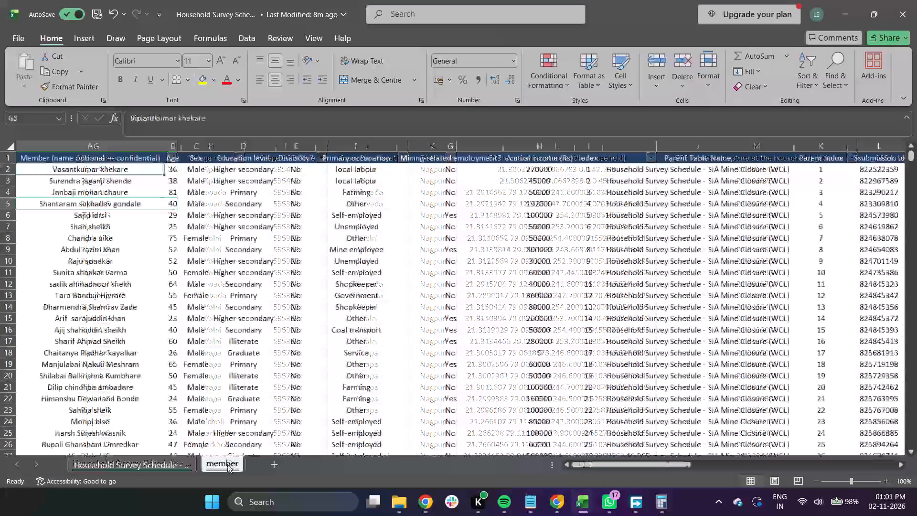
{"action": "right_click", "coordinate": [227, 464]}
{"action": "left_click", "coordinate": [275, 300]}
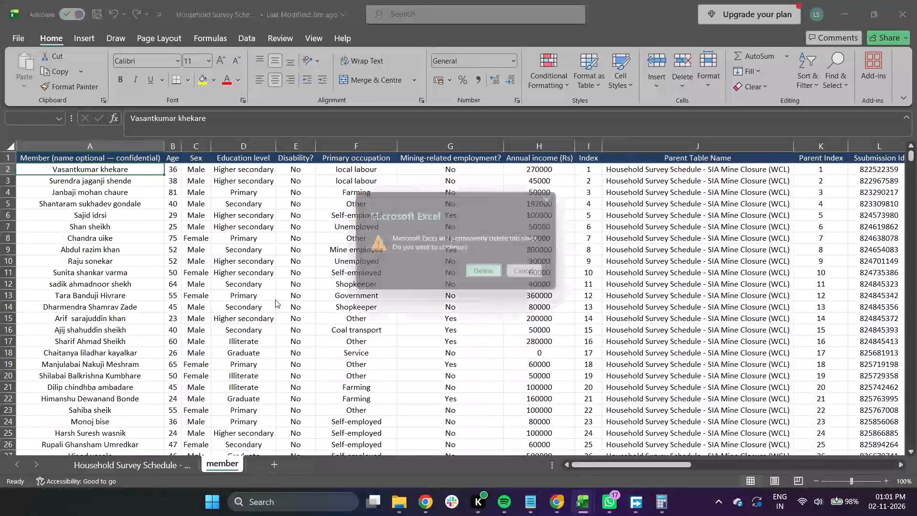
{"action": "left_click", "coordinate": [497, 276]}
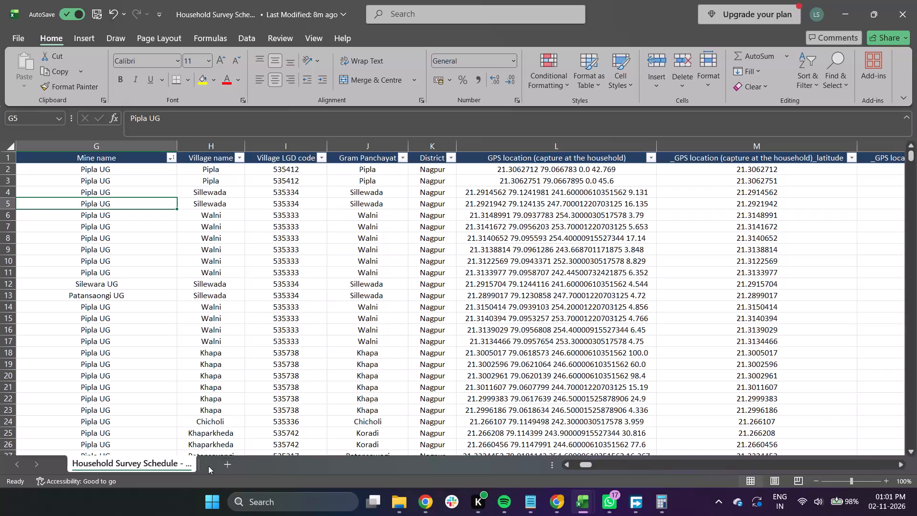
Rename the remaining survey sheet as Household Survey Schedule by removing the trailing characters from its name.
{"action": "left_click", "coordinate": [167, 465]}
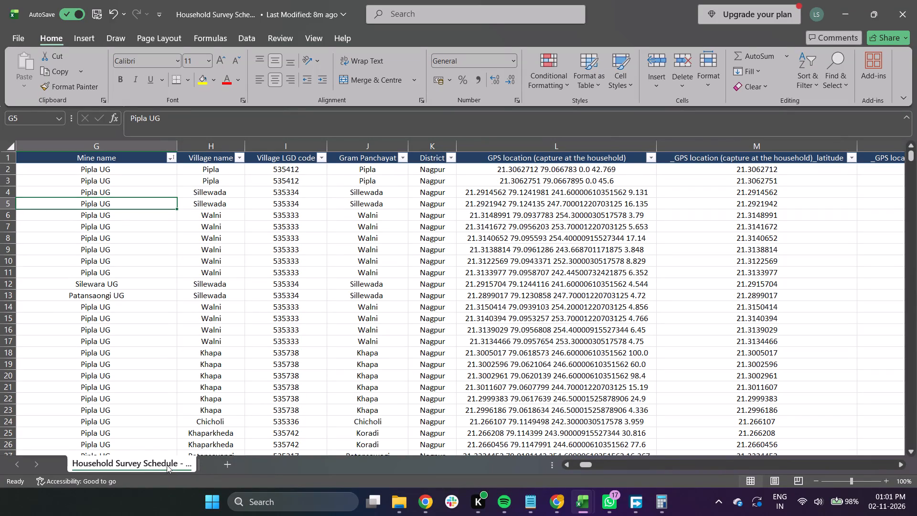
{"action": "right_click", "coordinate": [167, 465]}
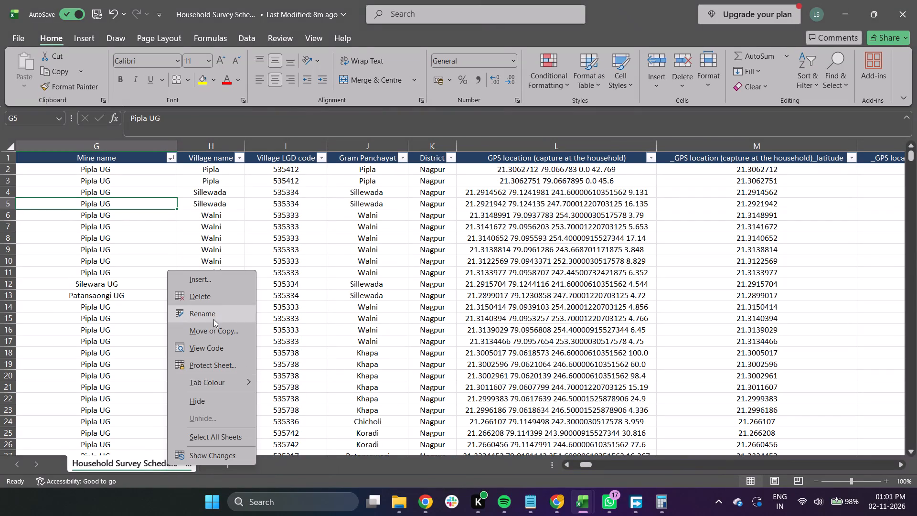
{"action": "left_click", "coordinate": [213, 319]}
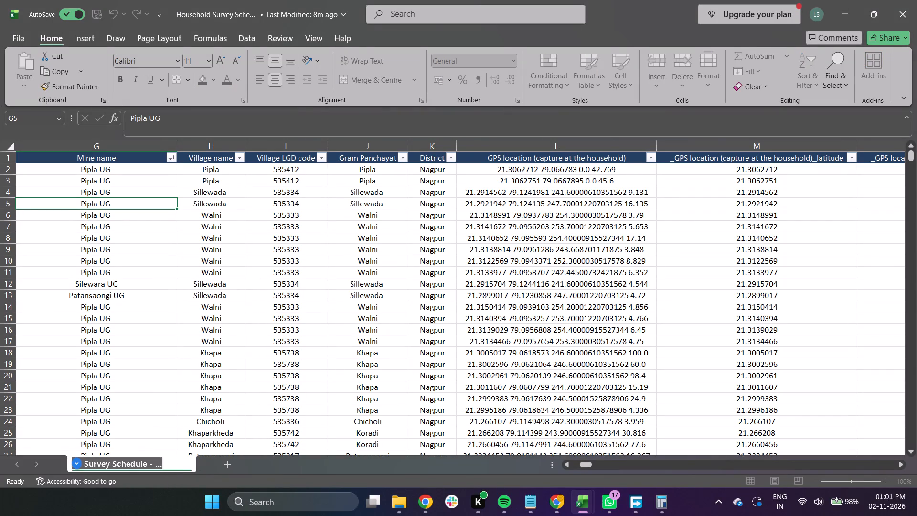
{"action": "left_click", "coordinate": [166, 467]}
{"action": "key", "text": "BackSpace"}
{"action": "key", "text": "BackSpace"}
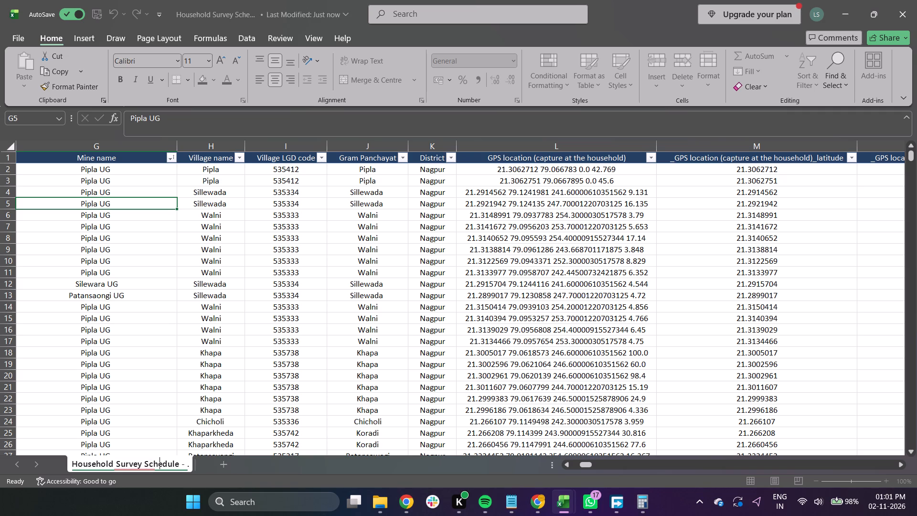
{"action": "key", "text": "BackSpace"}
{"action": "key", "text": "BackSpace"}
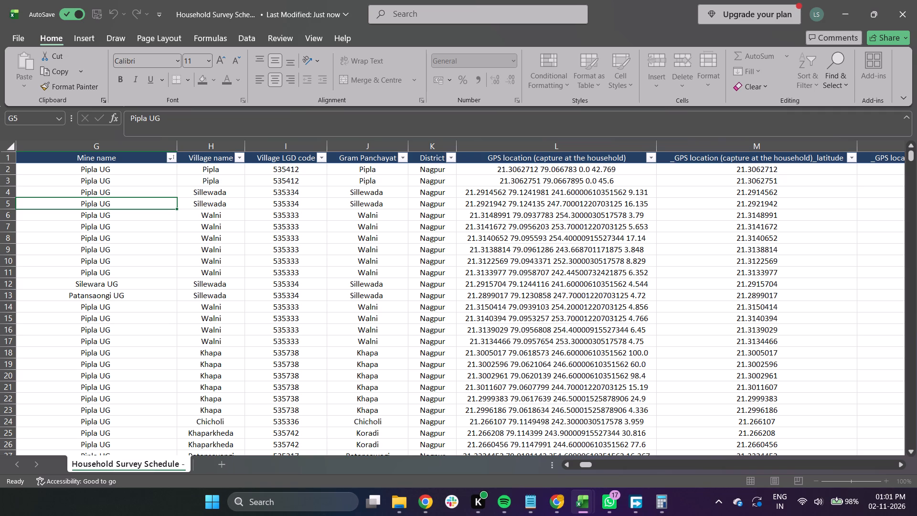
{"action": "key", "text": "BackSpace"}
{"action": "key", "text": "Return"}
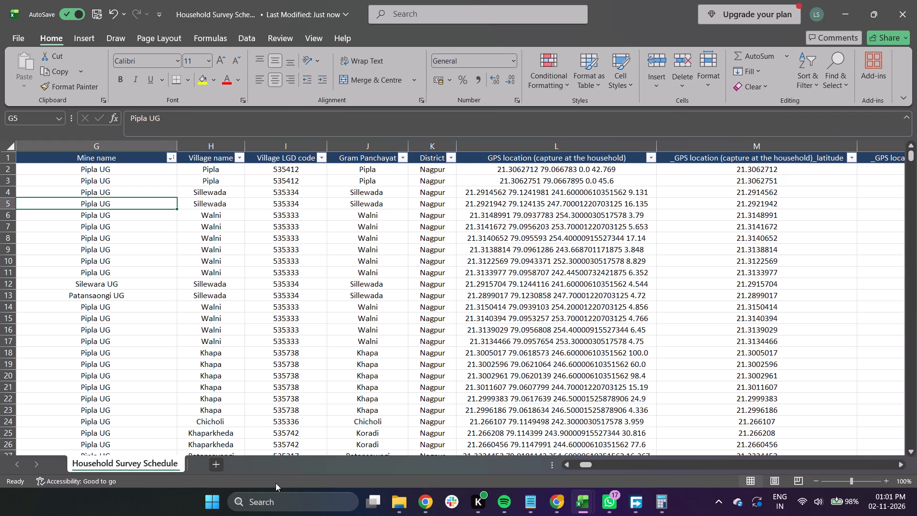
Compare with the Mine Entries Adasa workbook and add a new blank sheet to the Household Survey Schedule workbook.
{"action": "key", "text": "alt+Tab"}
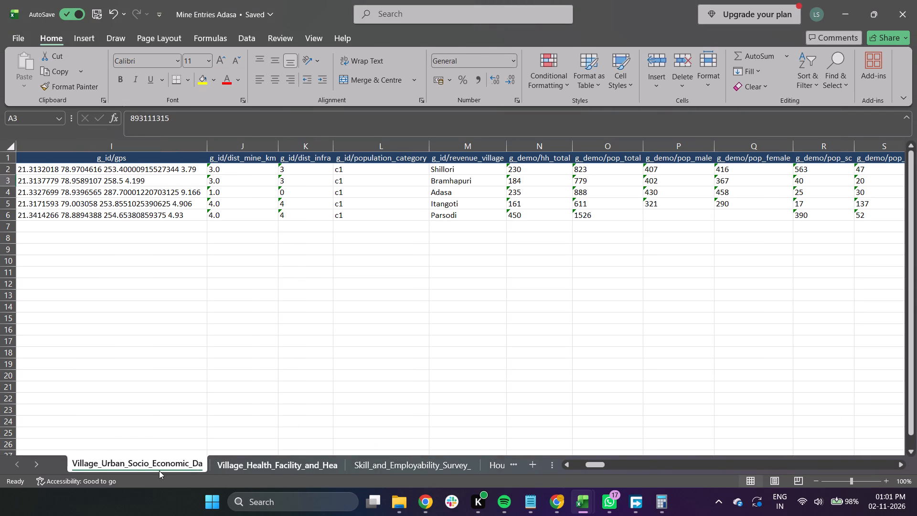
{"action": "key", "text": "alt+Tab"}
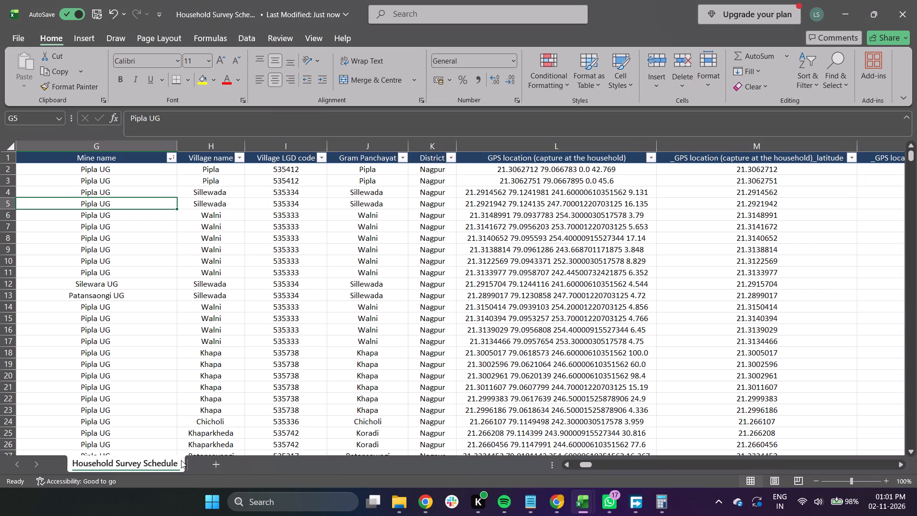
{"action": "key", "text": "alt+Tab"}
{"action": "key", "text": "alt+Tab"}
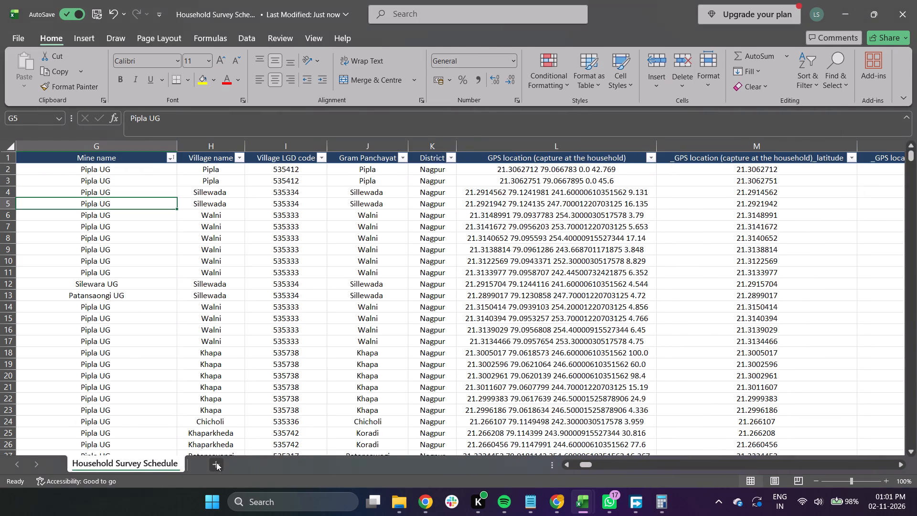
{"action": "left_click", "coordinate": [216, 462]}
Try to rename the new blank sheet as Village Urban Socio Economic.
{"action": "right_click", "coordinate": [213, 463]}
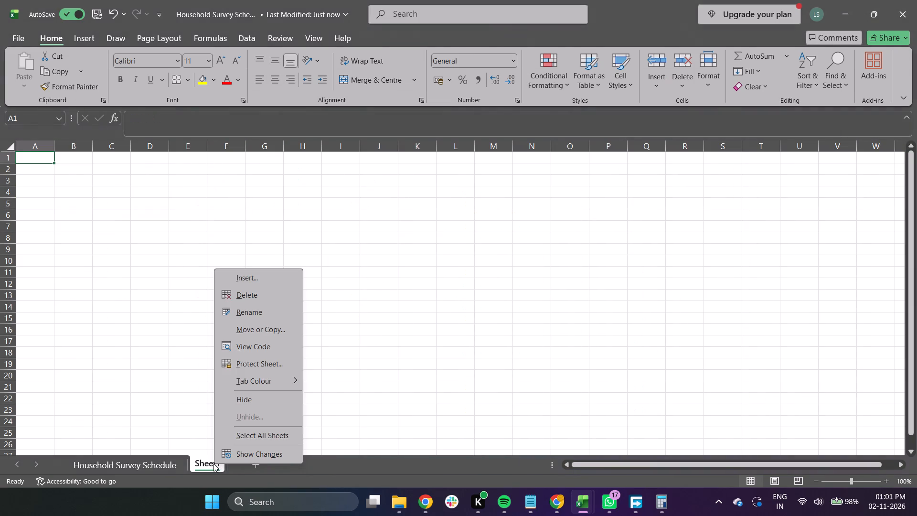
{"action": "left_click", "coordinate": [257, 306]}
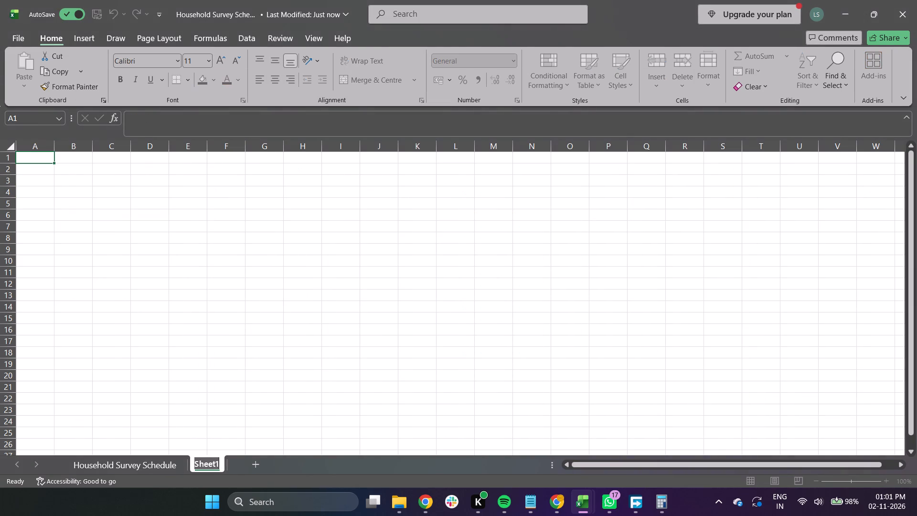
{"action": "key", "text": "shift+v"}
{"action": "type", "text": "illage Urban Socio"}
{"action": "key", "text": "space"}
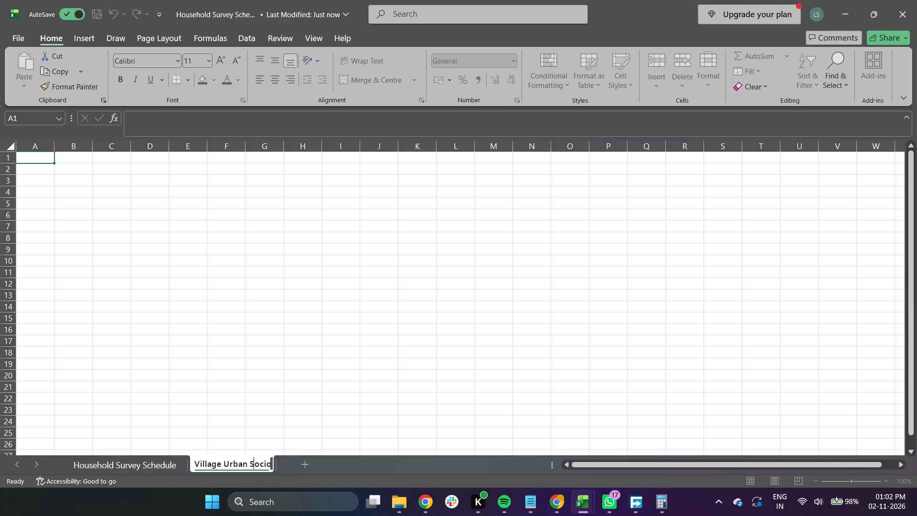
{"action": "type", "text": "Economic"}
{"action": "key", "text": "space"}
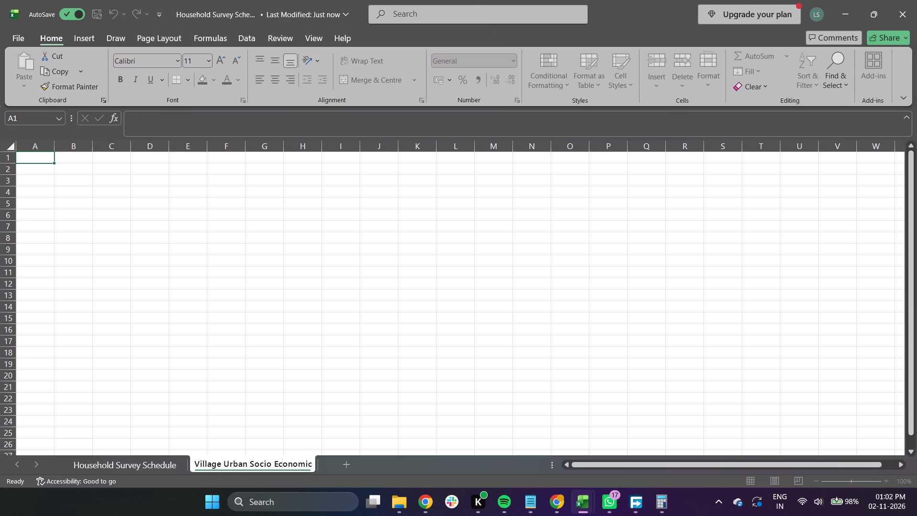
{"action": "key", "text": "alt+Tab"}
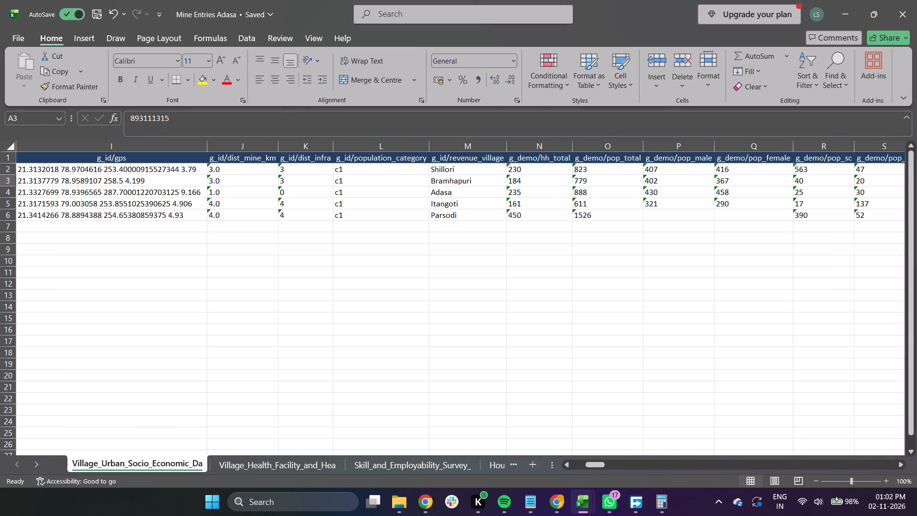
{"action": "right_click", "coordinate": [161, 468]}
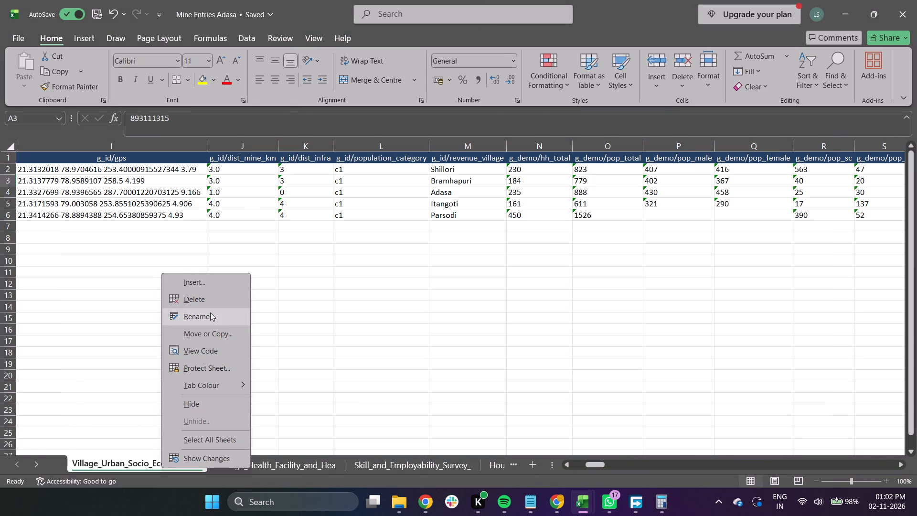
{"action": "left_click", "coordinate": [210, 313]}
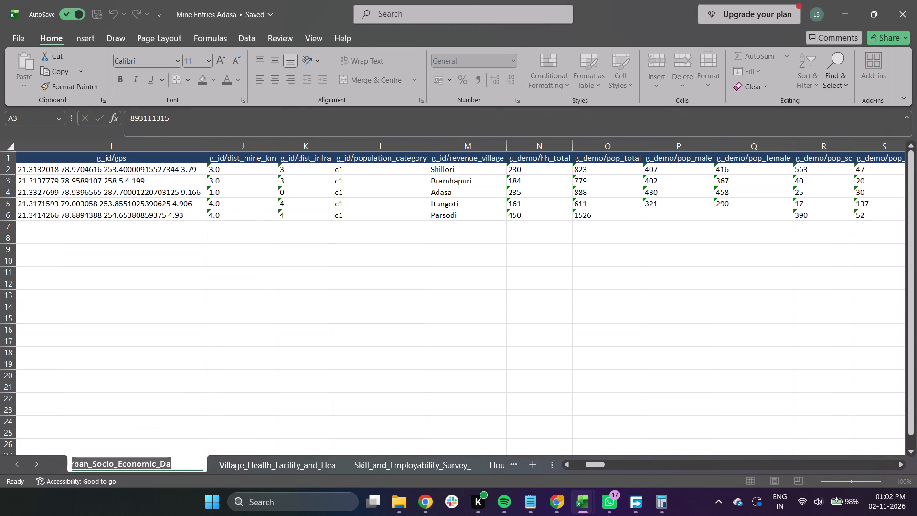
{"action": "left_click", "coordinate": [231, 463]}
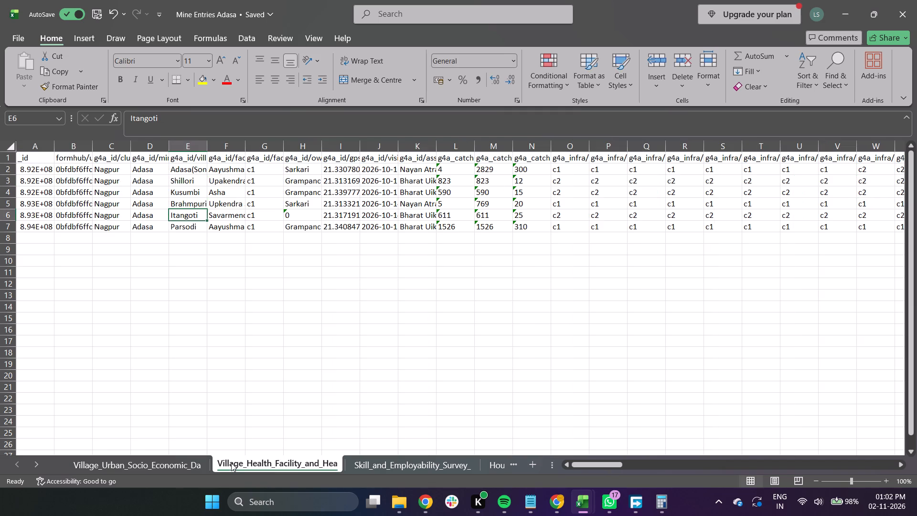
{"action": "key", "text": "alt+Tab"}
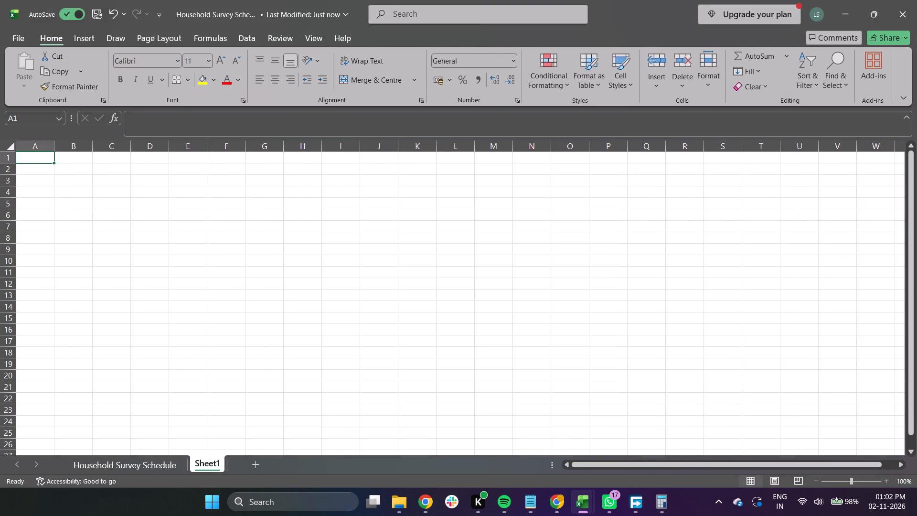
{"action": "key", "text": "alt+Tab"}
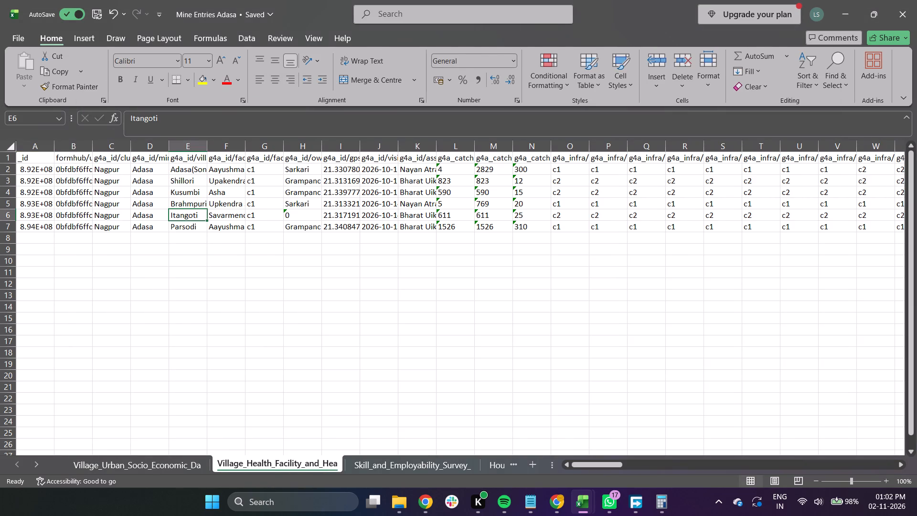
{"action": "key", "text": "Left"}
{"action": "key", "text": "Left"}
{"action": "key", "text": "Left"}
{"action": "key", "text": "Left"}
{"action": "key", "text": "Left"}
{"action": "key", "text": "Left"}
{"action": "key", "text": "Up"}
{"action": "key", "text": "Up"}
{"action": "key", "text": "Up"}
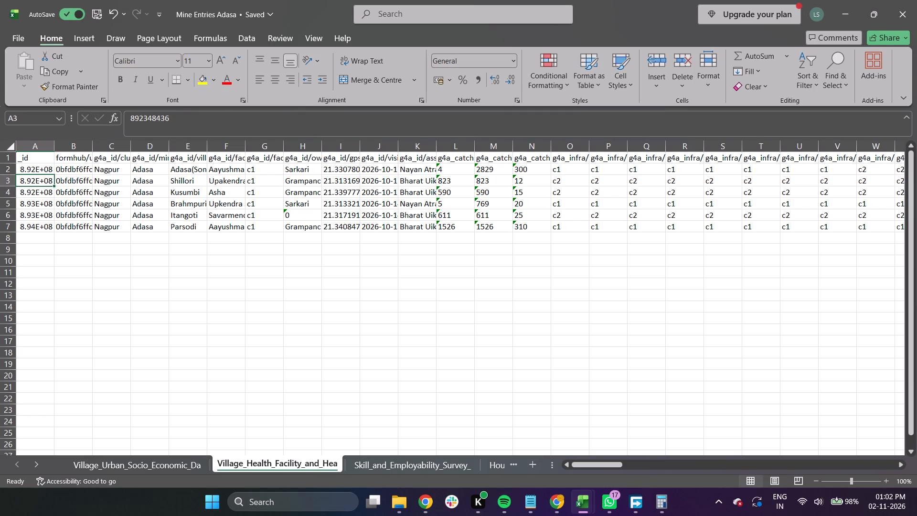
Copy all data from the Adasa workbook's Village_Urban_Socio_Economic_Da sheet into Sheet1 of the Household Survey Schedule workbook, starting at cell A1.
{"action": "left_click", "coordinate": [158, 460]}
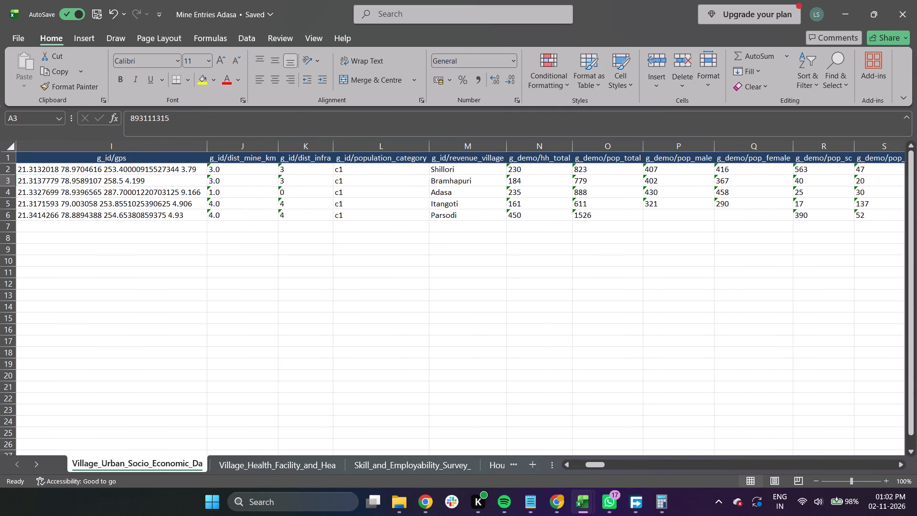
{"action": "scroll", "coordinate": [164, 255], "scroll_direction": "right", "scroll_amount": 6}
{"action": "left_click", "coordinate": [160, 208]}
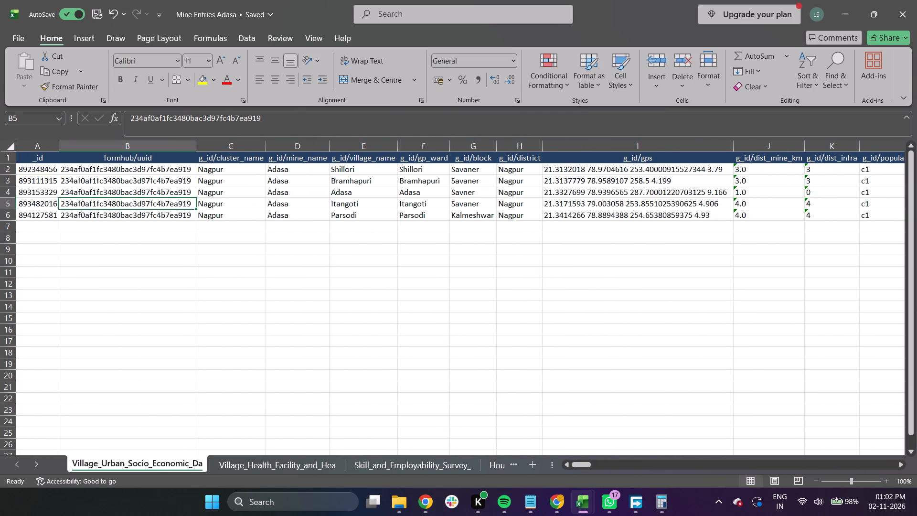
{"action": "key", "text": "ctrl+a"}
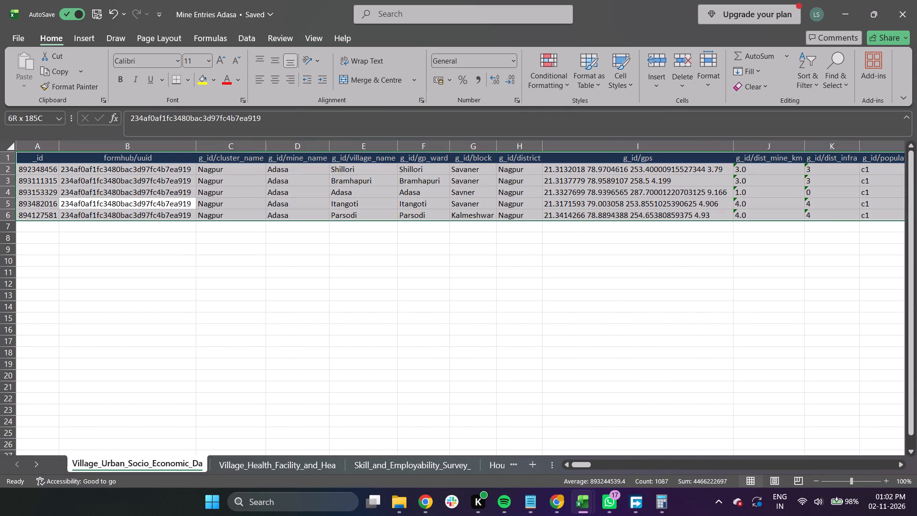
{"action": "key", "text": "ctrl+c"}
{"action": "key", "text": "alt+Tab"}
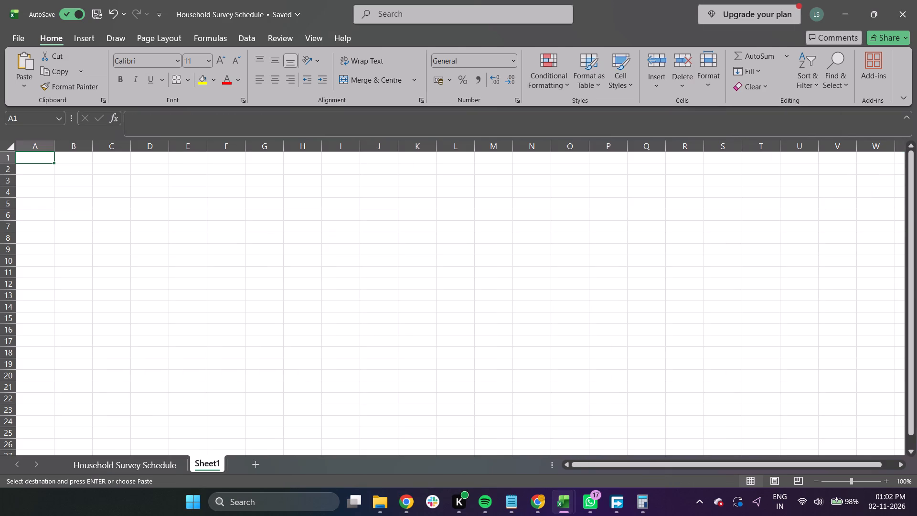
{"action": "key", "text": "ctrl+v"}
Examine the pasted column headers along row 1 of Sheet1 and return to cell A1.
{"action": "key", "text": "Up"}
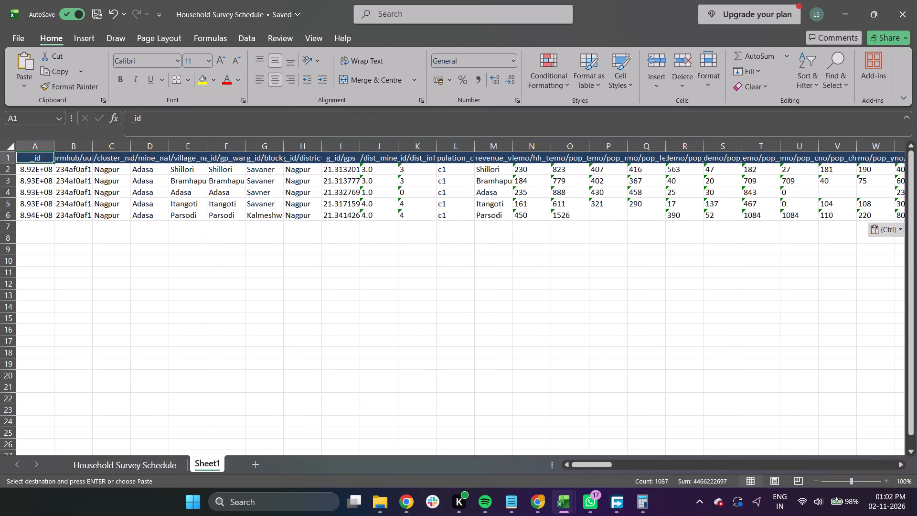
{"action": "key", "text": "Left"}
{"action": "key", "text": "Right"}
{"action": "key", "text": "Right"}
{"action": "key", "text": "Right"}
{"action": "key", "text": "Right"}
{"action": "key", "text": "Right"}
{"action": "key", "text": "Right"}
{"action": "key", "text": "Right"}
{"action": "key", "text": "Right"}
{"action": "key", "text": "Right"}
{"action": "key", "text": "Right"}
{"action": "key", "text": "Right"}
{"action": "key", "text": "Right"}
{"action": "key", "text": "Right"}
{"action": "key", "text": "Right"}
{"action": "key", "text": "Right"}
{"action": "key", "text": "Right"}
{"action": "key", "text": "Right"}
{"action": "key", "text": "Right"}
{"action": "key", "text": "Right"}
{"action": "key", "text": "Right"}
{"action": "key", "text": "Right"}
{"action": "key", "text": "Right"}
{"action": "key", "text": "Right"}
{"action": "key", "text": "Right"}
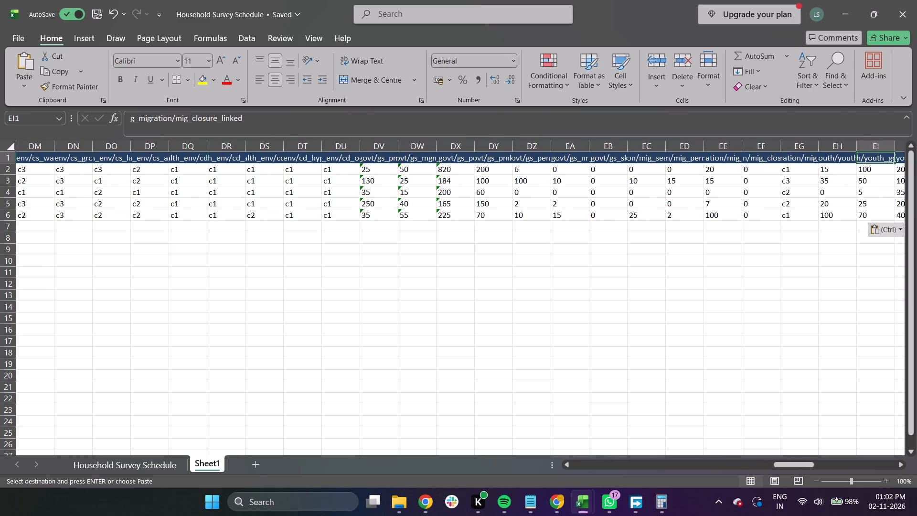
{"action": "key", "text": "Left"}
{"action": "key", "text": "Left"}
{"action": "key", "text": "Left"}
{"action": "key", "text": "Left"}
{"action": "key", "text": "Left"}
{"action": "key", "text": "Left"}
{"action": "key", "text": "Left"}
{"action": "key", "text": "Left"}
{"action": "key", "text": "Left"}
{"action": "key", "text": "Left"}
{"action": "key", "text": "Left"}
{"action": "key", "text": "Left"}
{"action": "key", "text": "Left"}
{"action": "key", "text": "Left"}
{"action": "key", "text": "Left"}
{"action": "key", "text": "Left"}
{"action": "key", "text": "Left"}
{"action": "key", "text": "Left"}
{"action": "key", "text": "Left"}
{"action": "key", "text": "Left"}
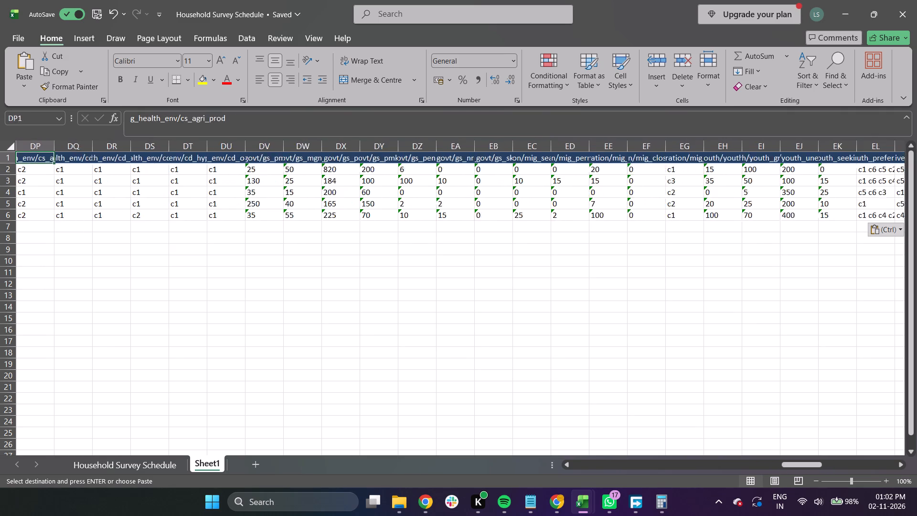
{"action": "key", "text": "ctrl+Left"}
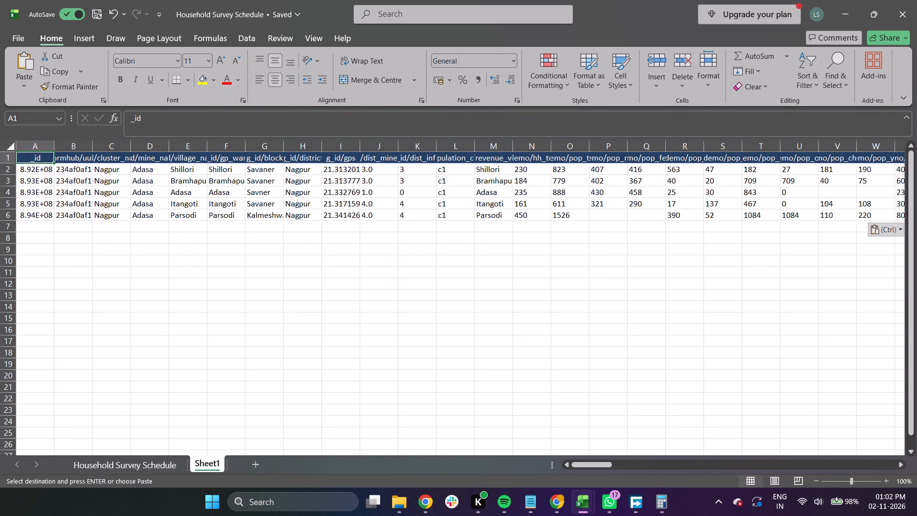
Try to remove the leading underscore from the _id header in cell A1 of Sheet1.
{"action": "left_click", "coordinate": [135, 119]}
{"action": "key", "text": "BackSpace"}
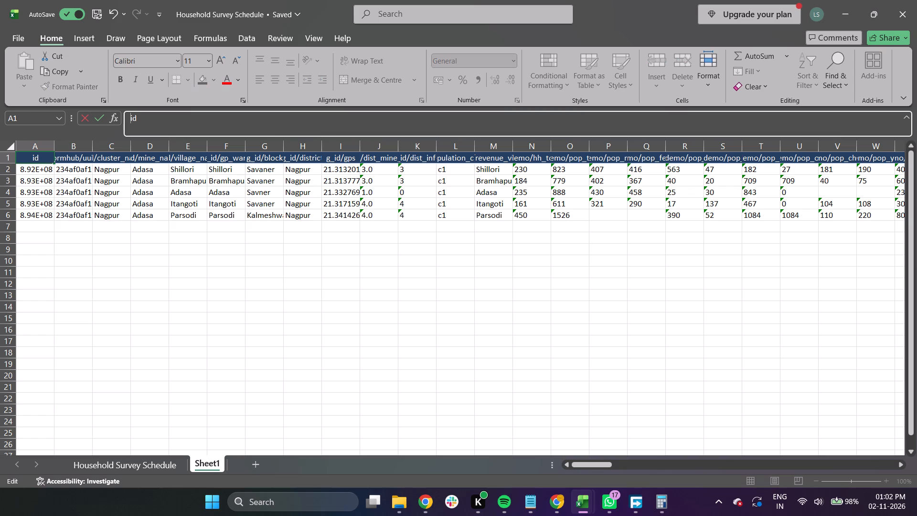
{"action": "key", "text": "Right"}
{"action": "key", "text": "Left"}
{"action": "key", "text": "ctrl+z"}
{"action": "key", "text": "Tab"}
AutoFit the column widths across the whole pasted data range in Sheet1.
{"action": "key", "text": "Down"}
{"action": "key", "text": "Down"}
{"action": "key", "text": "Down"}
{"action": "key", "text": "ctrl+a"}
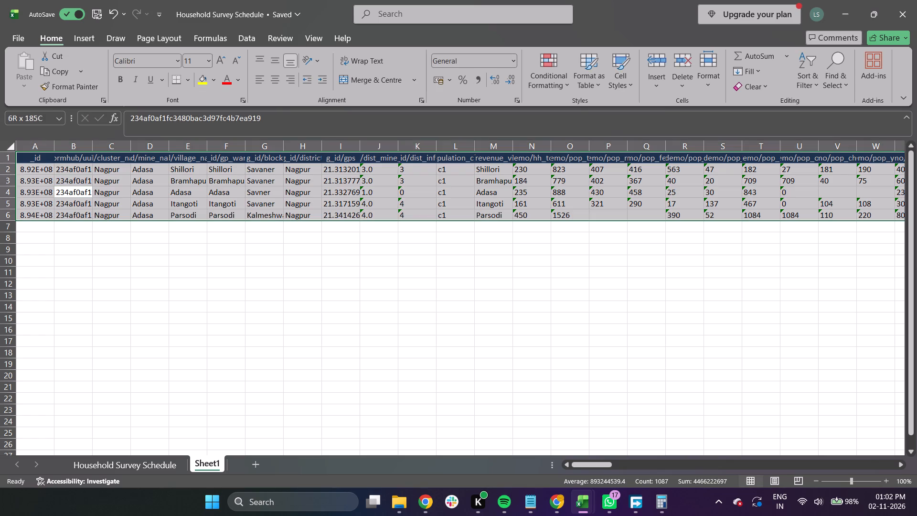
{"action": "type", "text": "hoi"}
{"action": "key", "text": "space"}
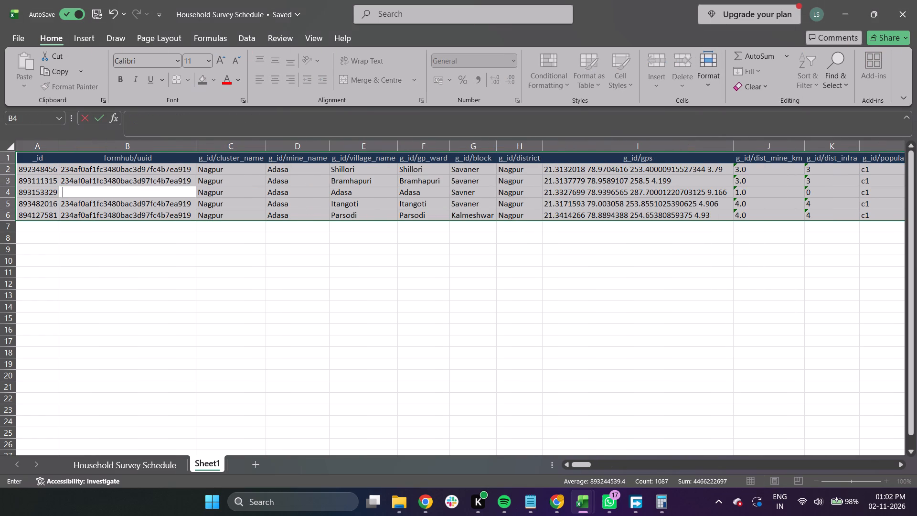
{"action": "key", "text": "ctrl+z"}
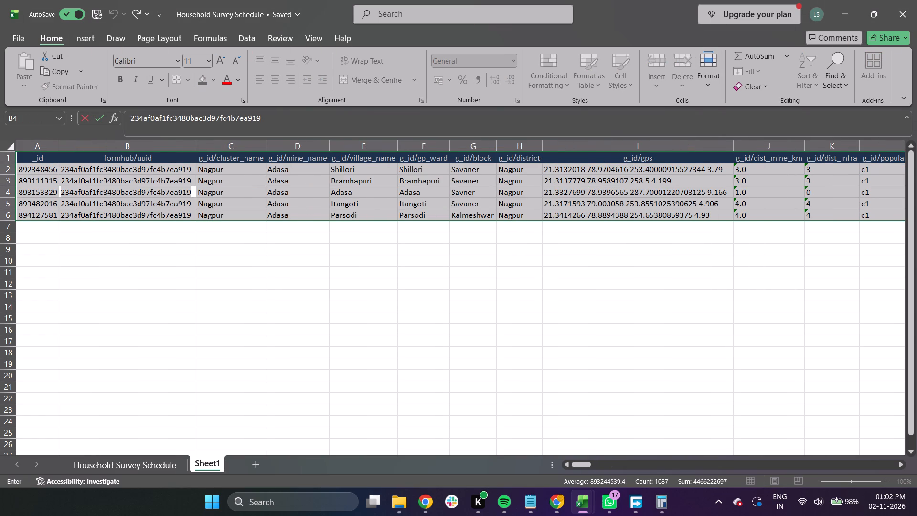
{"action": "key", "text": "Tab"}
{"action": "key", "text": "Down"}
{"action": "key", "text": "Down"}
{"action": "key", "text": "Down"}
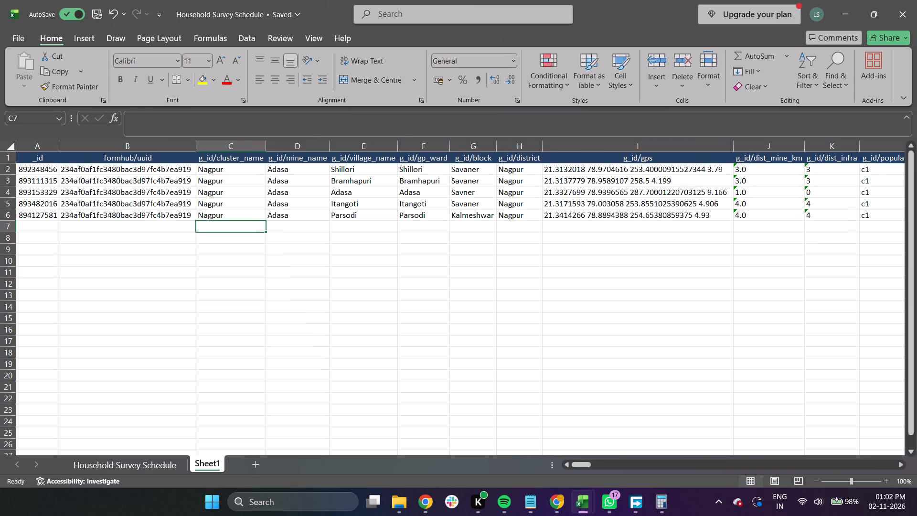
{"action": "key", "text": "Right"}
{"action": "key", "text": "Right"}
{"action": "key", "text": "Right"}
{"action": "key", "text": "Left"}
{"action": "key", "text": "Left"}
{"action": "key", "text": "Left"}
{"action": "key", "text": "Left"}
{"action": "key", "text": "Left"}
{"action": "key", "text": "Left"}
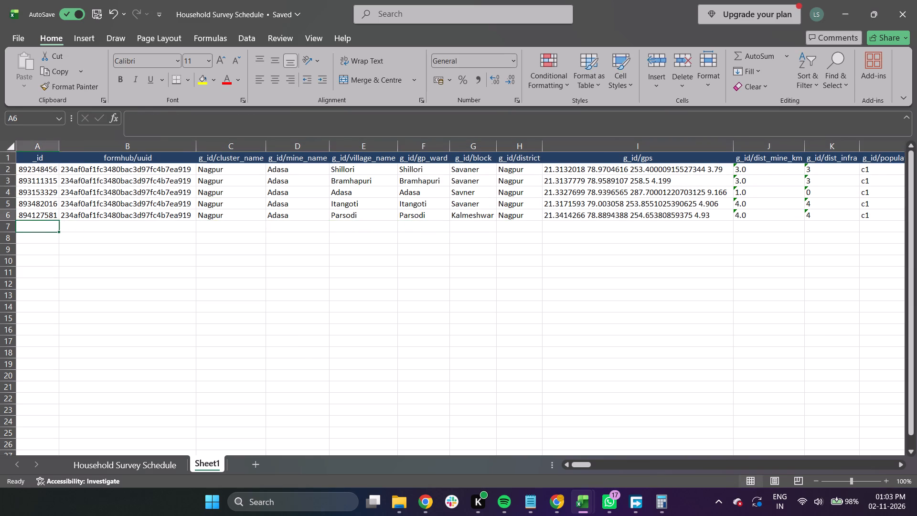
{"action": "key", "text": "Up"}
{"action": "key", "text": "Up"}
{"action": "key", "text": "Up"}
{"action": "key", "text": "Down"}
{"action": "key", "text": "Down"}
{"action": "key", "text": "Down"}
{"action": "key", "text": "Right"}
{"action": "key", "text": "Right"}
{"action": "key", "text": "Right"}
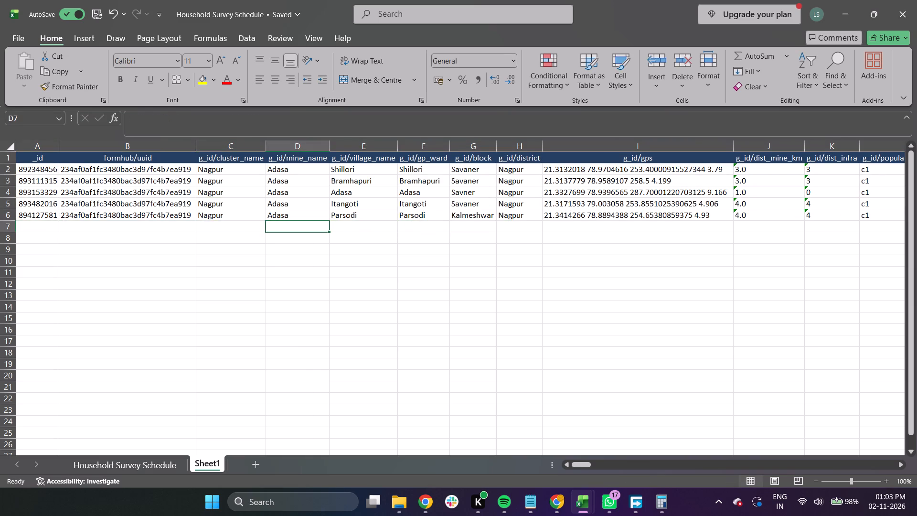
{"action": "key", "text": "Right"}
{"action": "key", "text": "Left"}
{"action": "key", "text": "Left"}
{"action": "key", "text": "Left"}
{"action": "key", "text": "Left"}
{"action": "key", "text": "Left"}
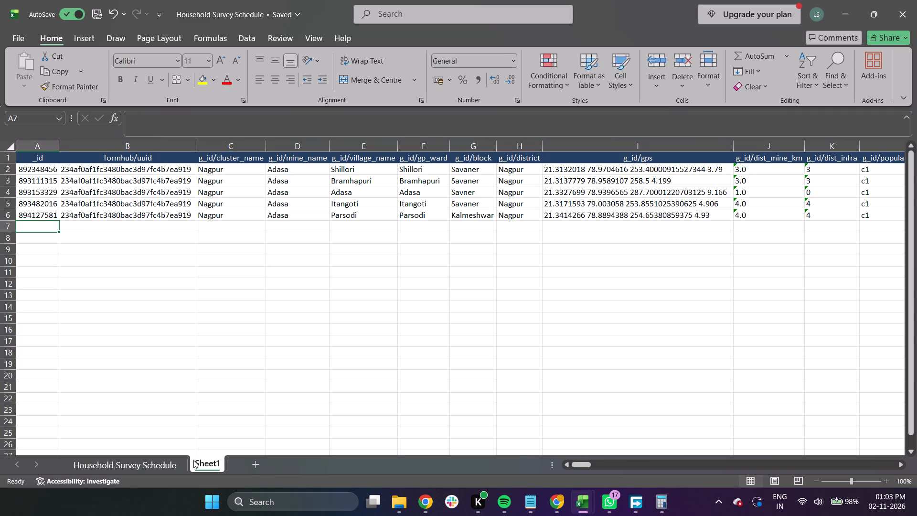
Rename Sheet1 of the Household Survey Schedule workbook as Village Urban Socio Economic, matching the source sheet in the Mine Entries Adasa workbook.
{"action": "left_click", "coordinate": [171, 465]}
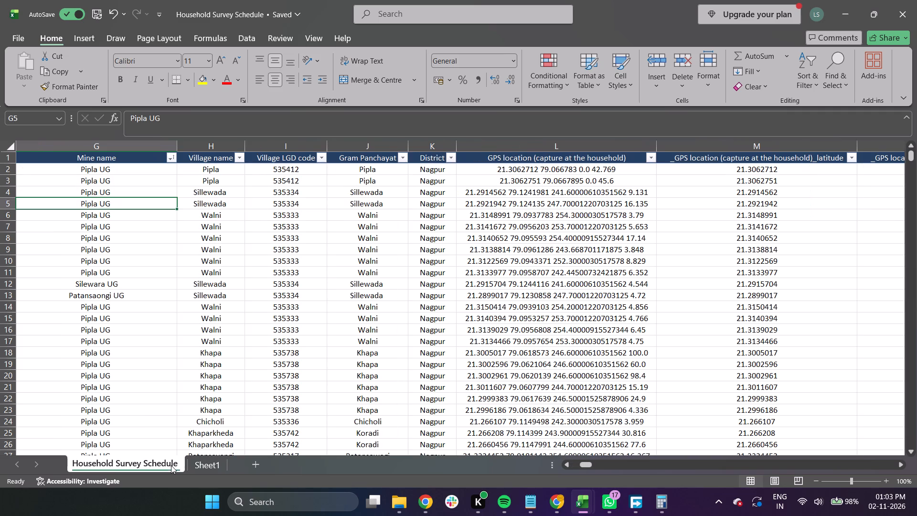
{"action": "left_click", "coordinate": [209, 468]}
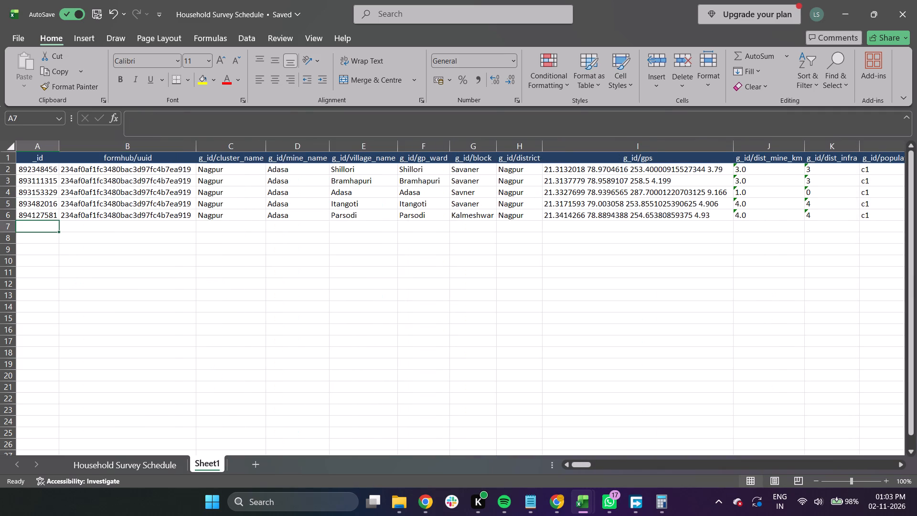
{"action": "left_click", "coordinate": [172, 320]}
{"action": "key", "text": "alt+Tab"}
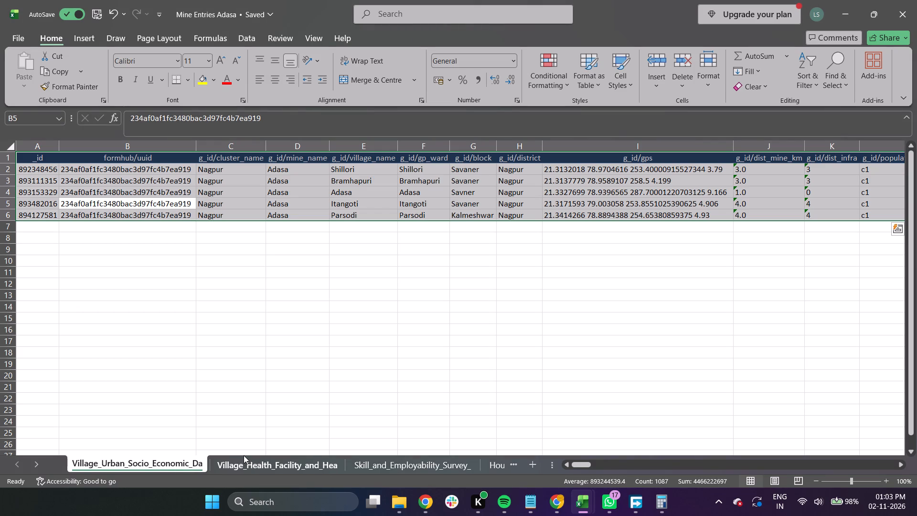
{"action": "key", "text": "alt+Tab"}
{"action": "right_click", "coordinate": [213, 462]}
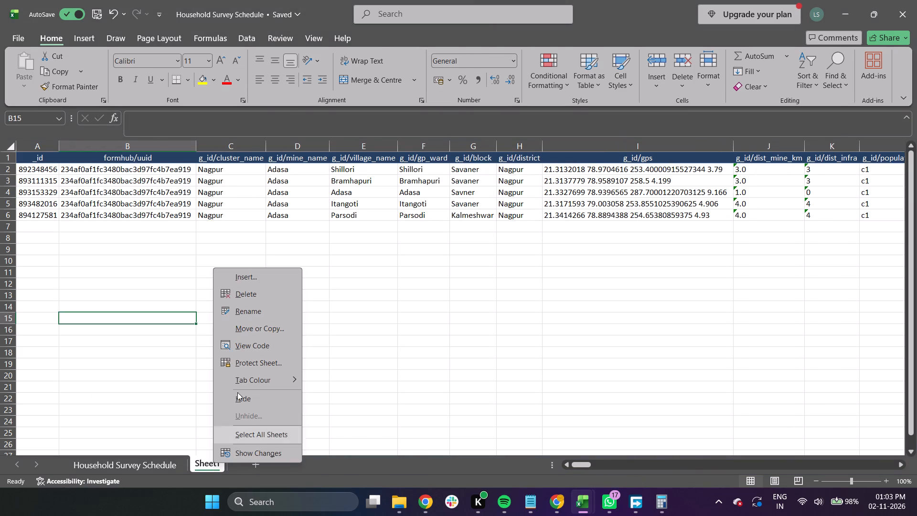
{"action": "left_click", "coordinate": [258, 311]}
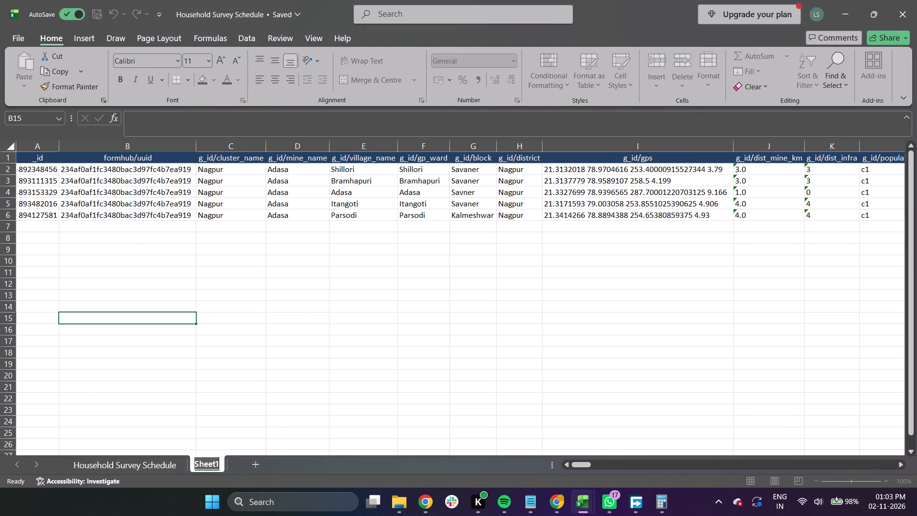
{"action": "type", "text": "Village Urban Socio Eco"}
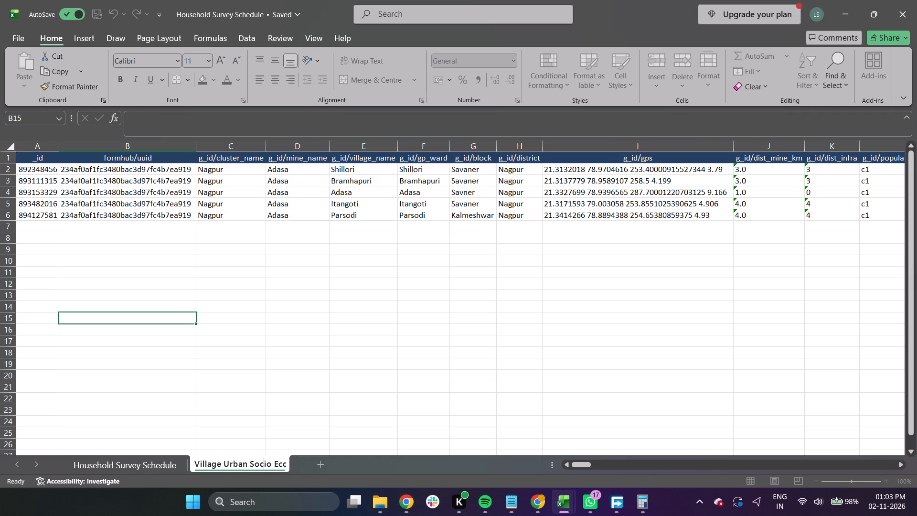
{"action": "key", "text": "BackSpace"}
{"action": "type", "text": "onomic"}
{"action": "key", "text": "space"}
{"action": "key", "text": "Return"}
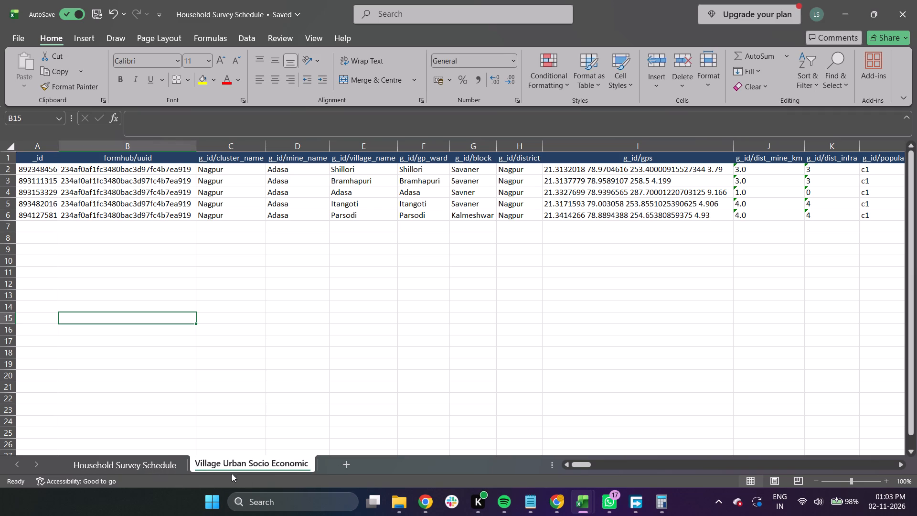
Check the Adasa workbook's second sheet name, and add a matching sheet named Village Health Facility to the Household Survey Schedule workbook.
{"action": "key", "text": "alt+Tab"}
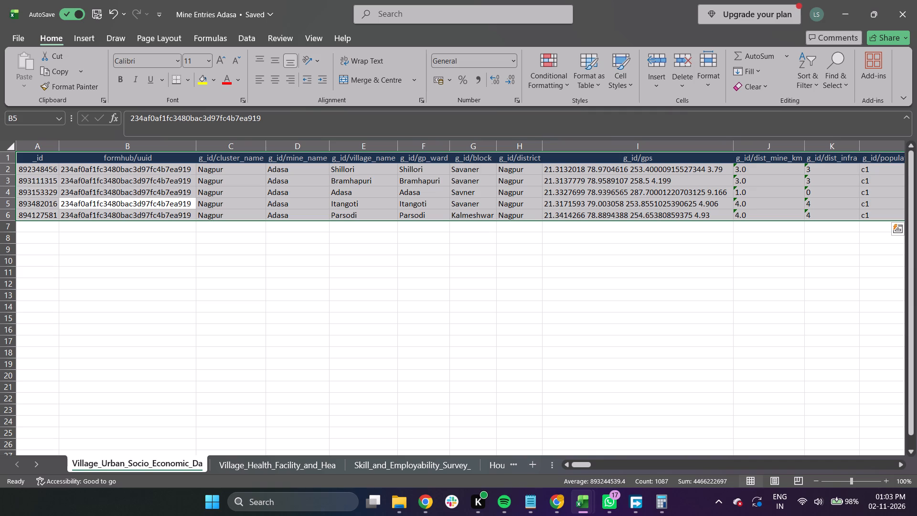
{"action": "left_click", "coordinate": [294, 466]}
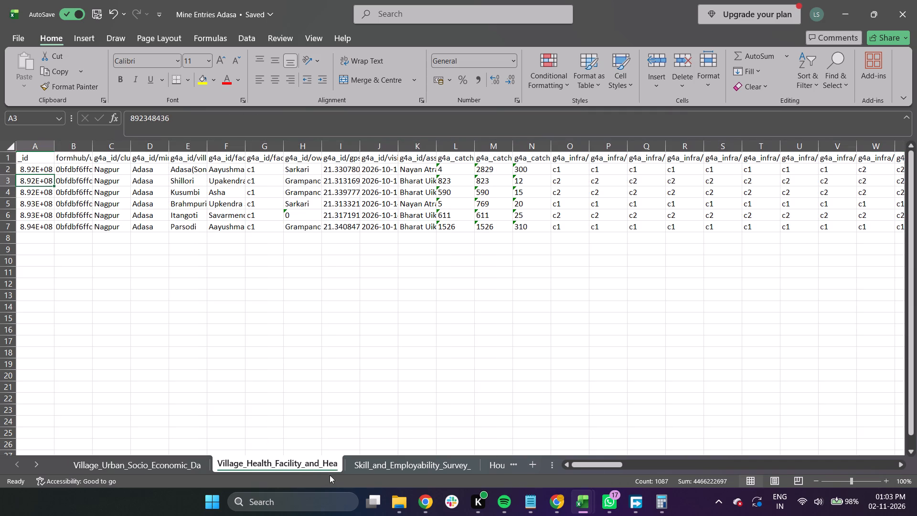
{"action": "right_click", "coordinate": [327, 465]}
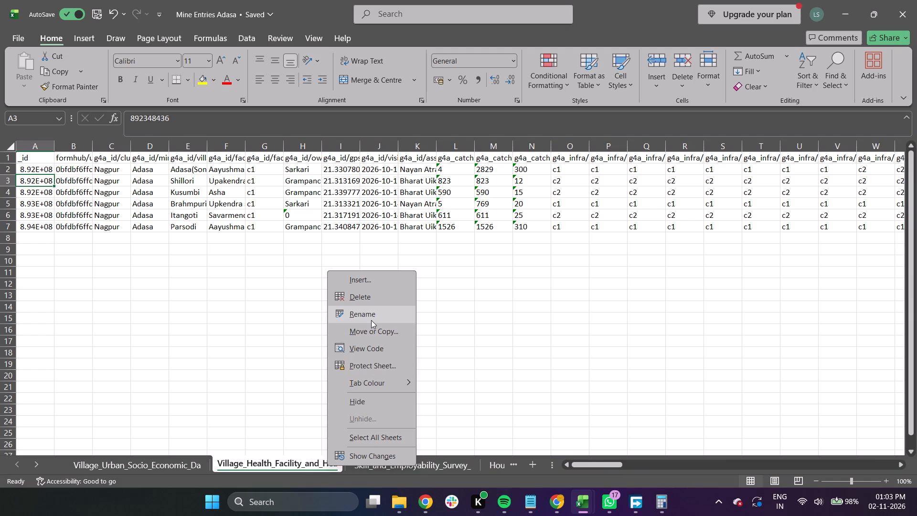
{"action": "left_click", "coordinate": [371, 320]}
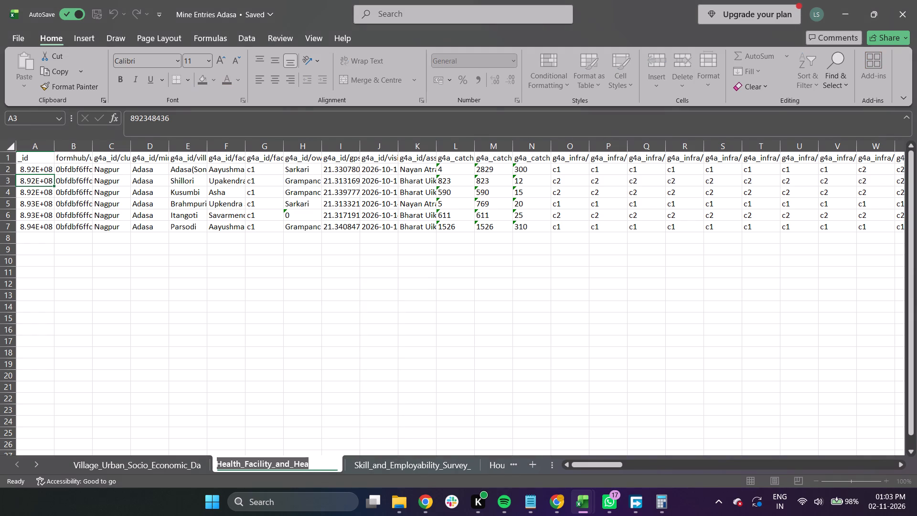
{"action": "key", "text": "alt+Tab"}
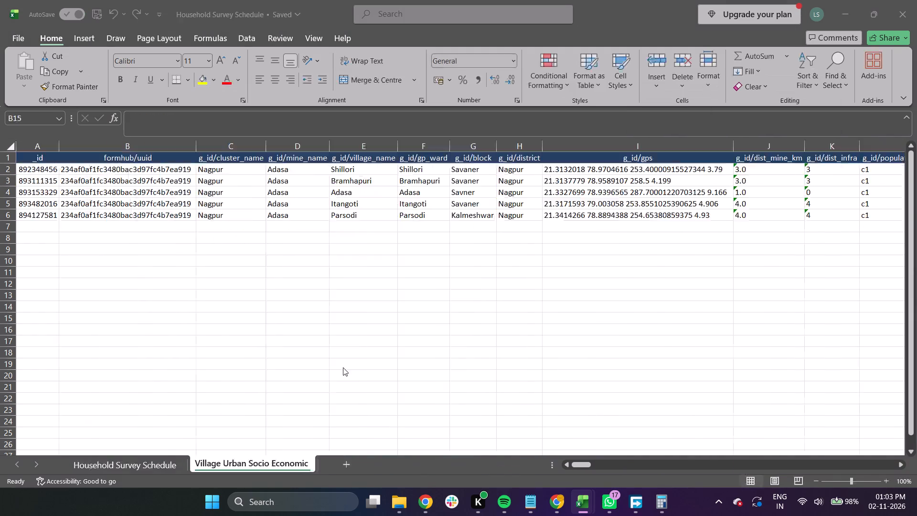
{"action": "left_click", "coordinate": [341, 466]}
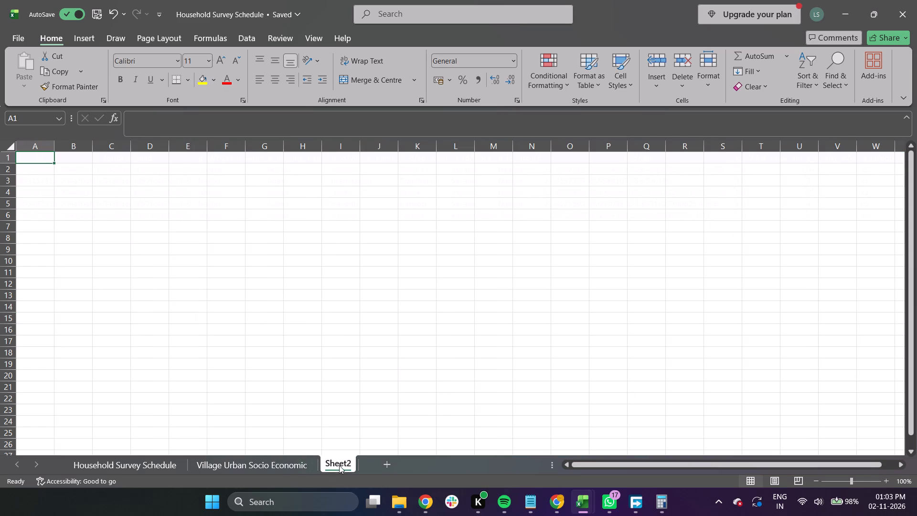
{"action": "right_click", "coordinate": [337, 465]}
{"action": "left_click", "coordinate": [373, 314]}
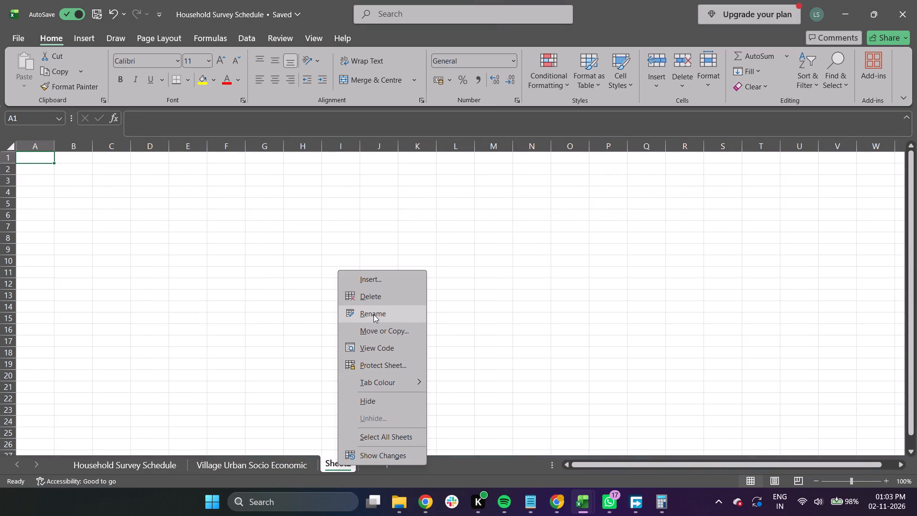
{"action": "key", "text": "shift+v"}
{"action": "type", "text": "illage Health Facility"}
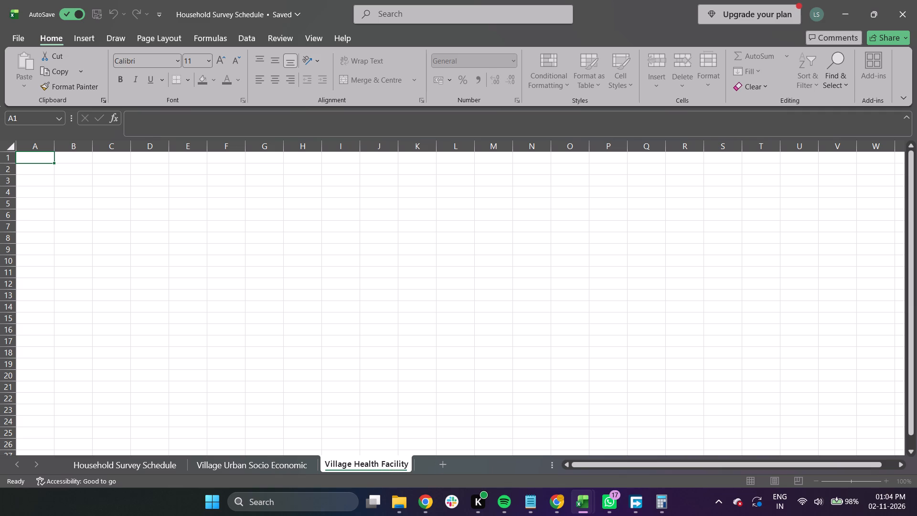
{"action": "key", "text": "Return"}
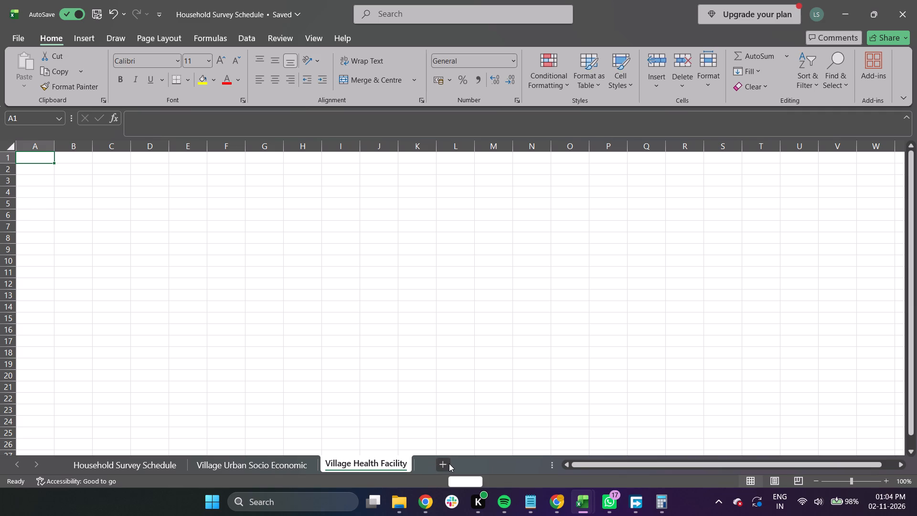
Add another sheet to the Household Survey Schedule workbook and name it Skill & Employability, after the Adasa workbook's third sheet.
{"action": "left_click", "coordinate": [449, 463]}
{"action": "key", "text": "alt+Tab"}
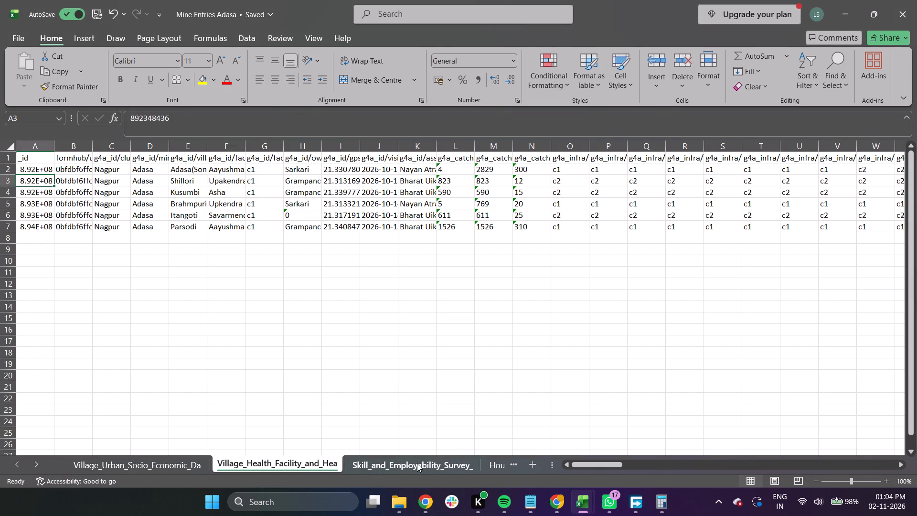
{"action": "key", "text": "alt+Tab"}
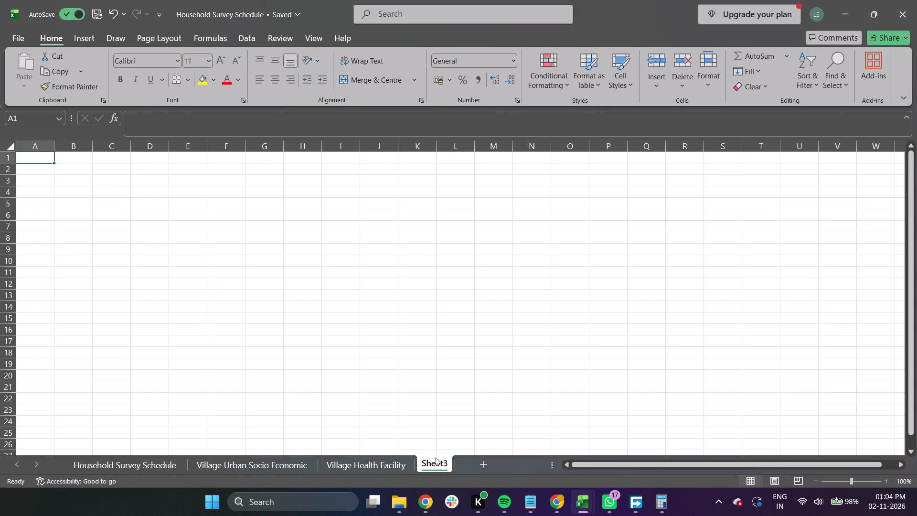
{"action": "right_click", "coordinate": [437, 467]}
{"action": "left_click", "coordinate": [474, 318]}
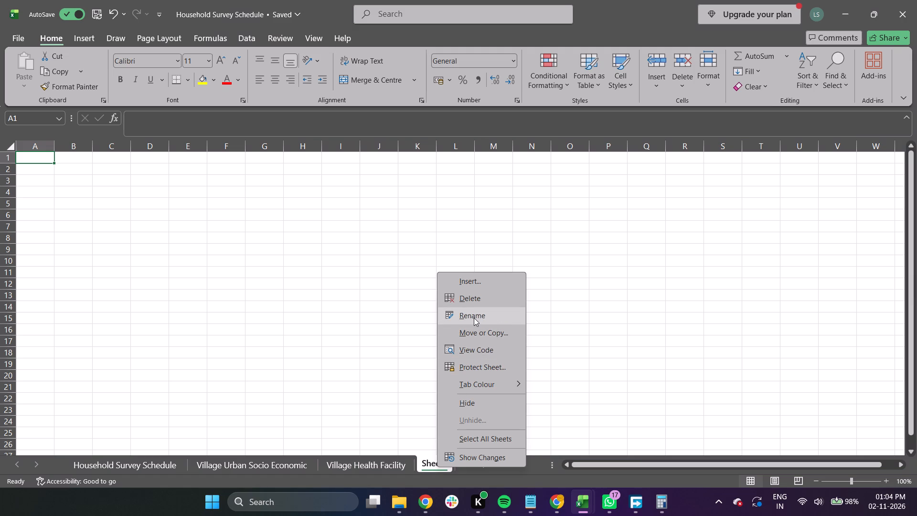
{"action": "type", "text": "Skill"}
{"action": "key", "text": "space"}
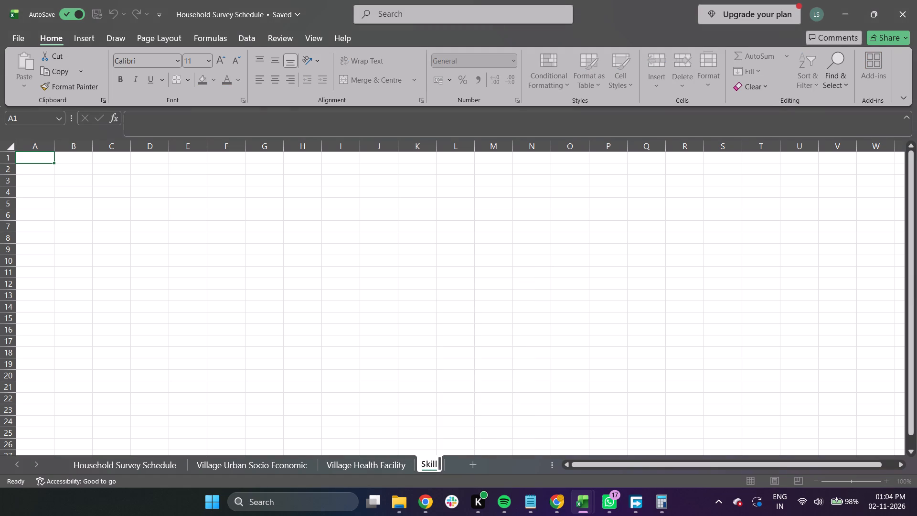
{"action": "type", "text": "& Employability"}
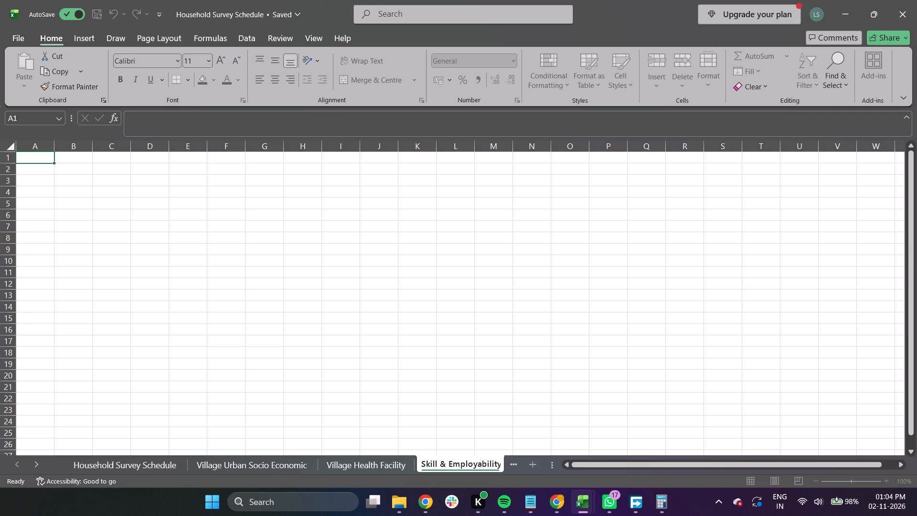
{"action": "key", "text": "Return"}
Switch to the Mine Entries Adasa workbook and check the names of its remaining sheets.
{"action": "key", "text": "alt+Tab"}
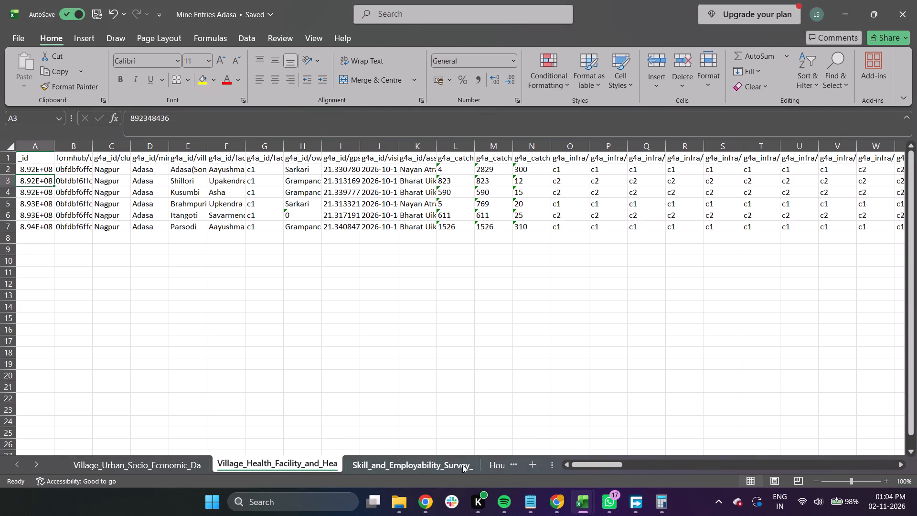
{"action": "left_click_drag", "start_coordinate": [15, 464], "coordinate": [36, 464]}
{"action": "left_click", "coordinate": [36, 464]}
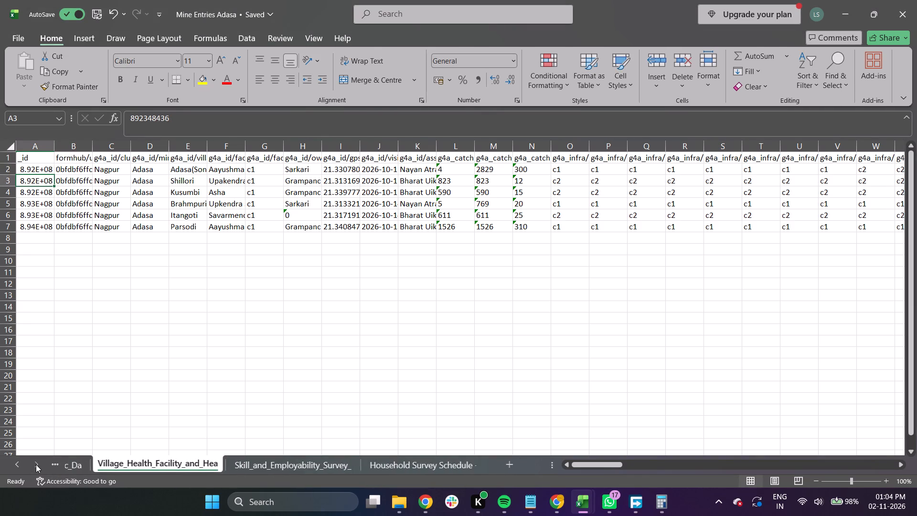
{"action": "left_click", "coordinate": [36, 464]}
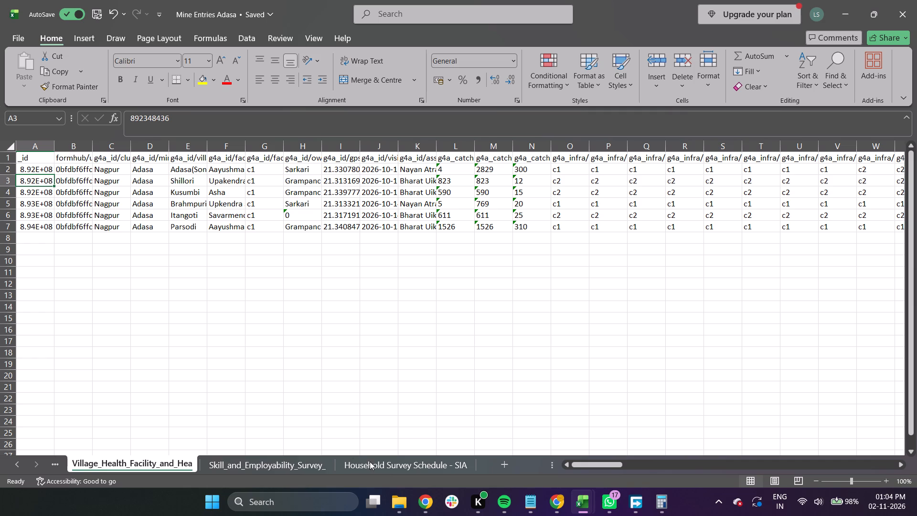
{"action": "triple_click", "coordinate": [19, 459]}
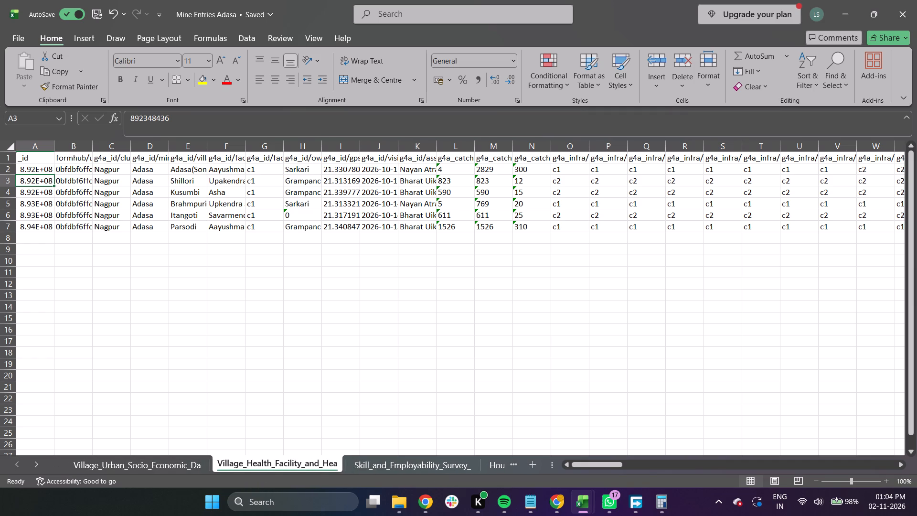
Copy the header cell formatting from the Village_Urban_Socio_Economic sheet onto the header row of the Village_Health_Facility sheet in the Adasa workbook.
{"action": "left_click", "coordinate": [147, 466]}
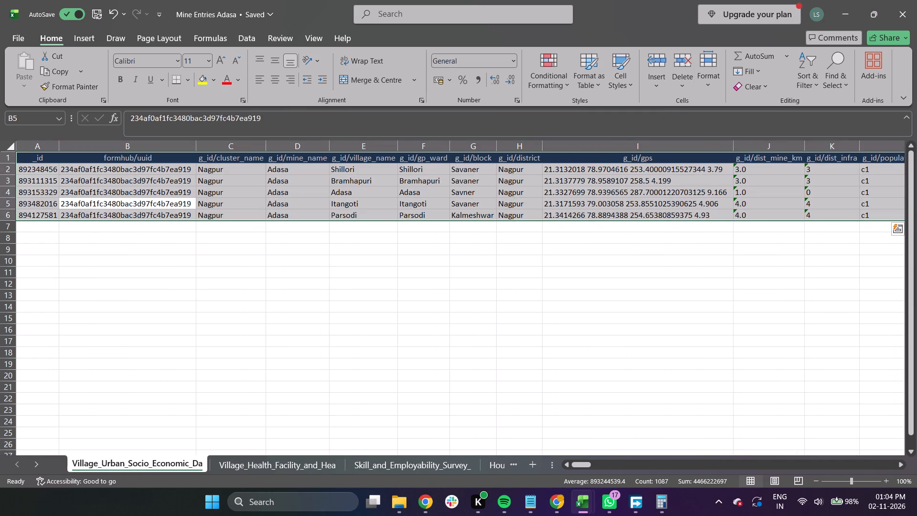
{"action": "left_click", "coordinate": [245, 461]}
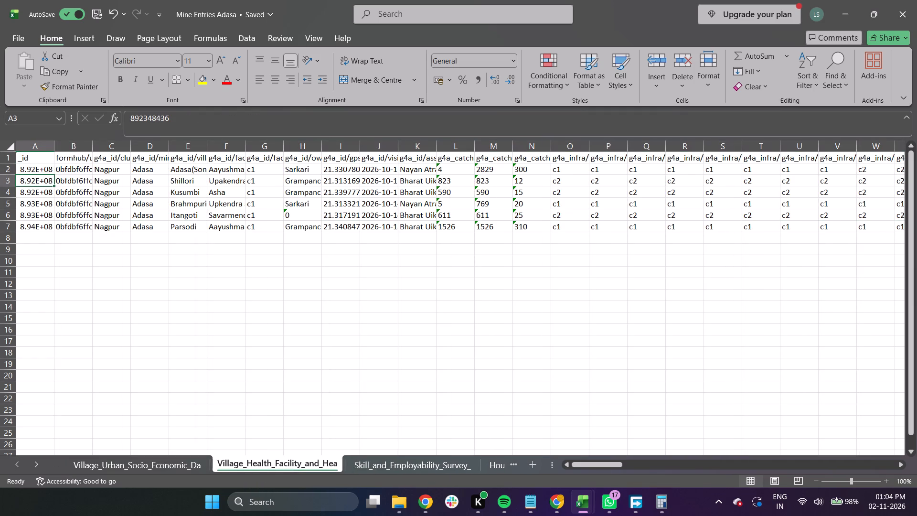
{"action": "left_click", "coordinate": [165, 462]}
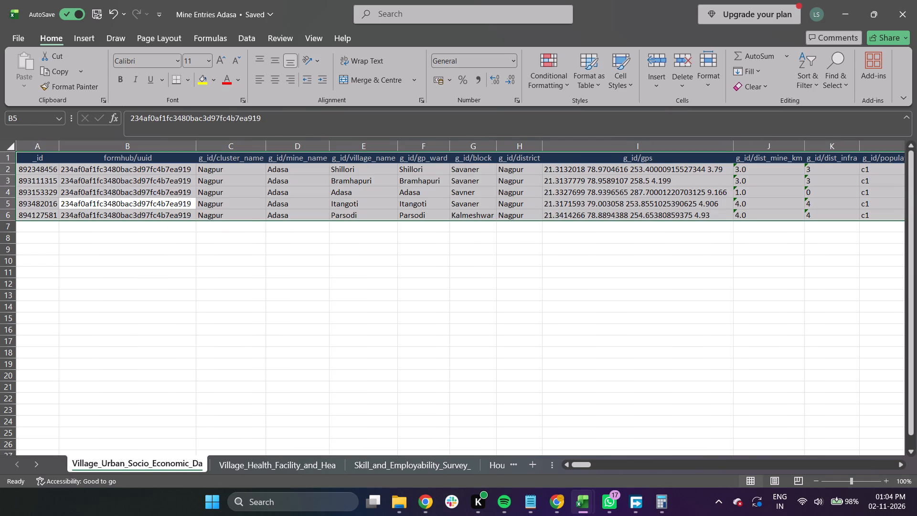
{"action": "left_click", "coordinate": [123, 208]}
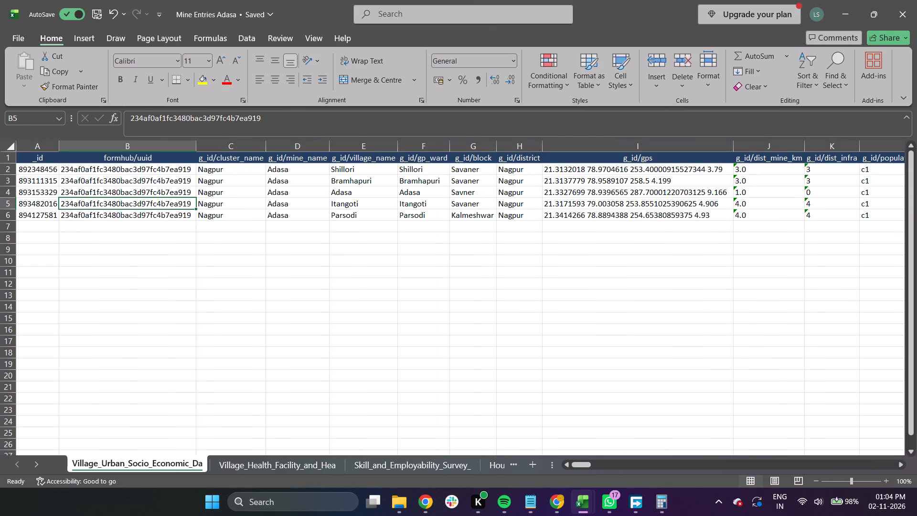
{"action": "left_click", "coordinate": [42, 160]}
{"action": "left_click", "coordinate": [70, 86]}
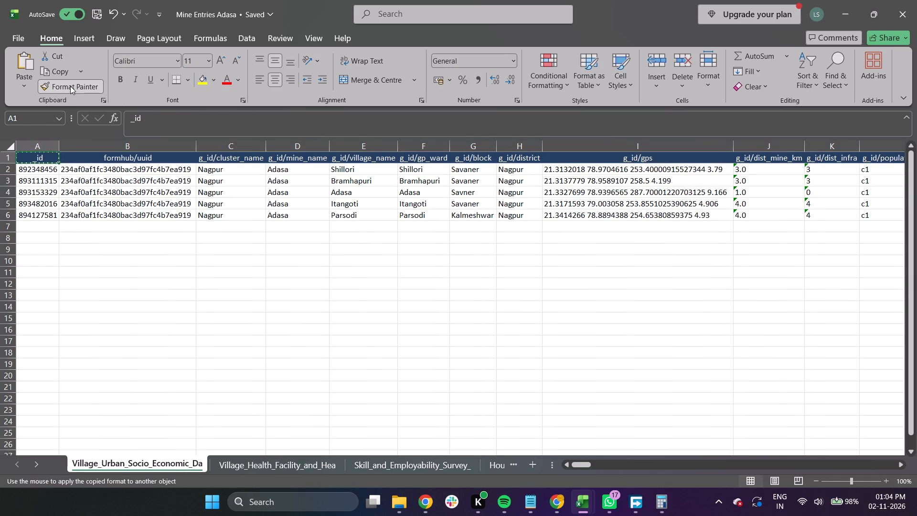
{"action": "left_click", "coordinate": [240, 459]}
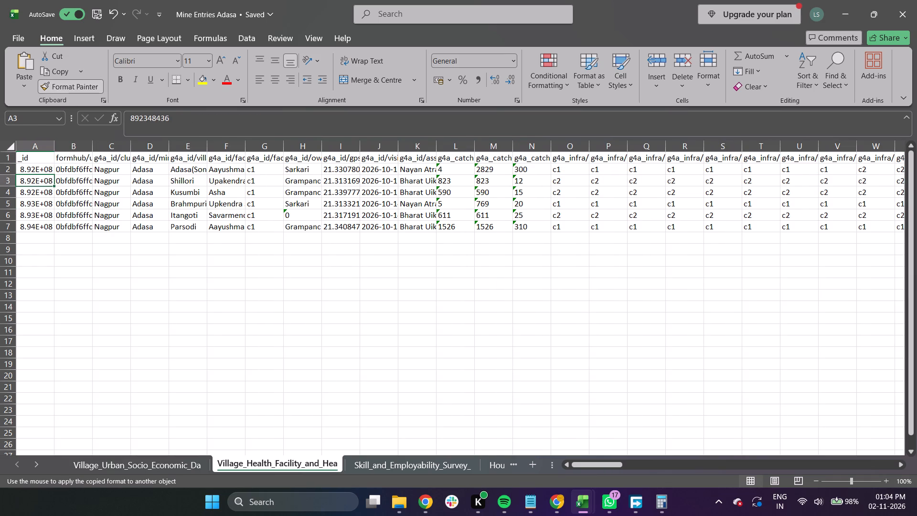
{"action": "left_click_drag", "start_coordinate": [29, 156], "coordinate": [916, 172]}
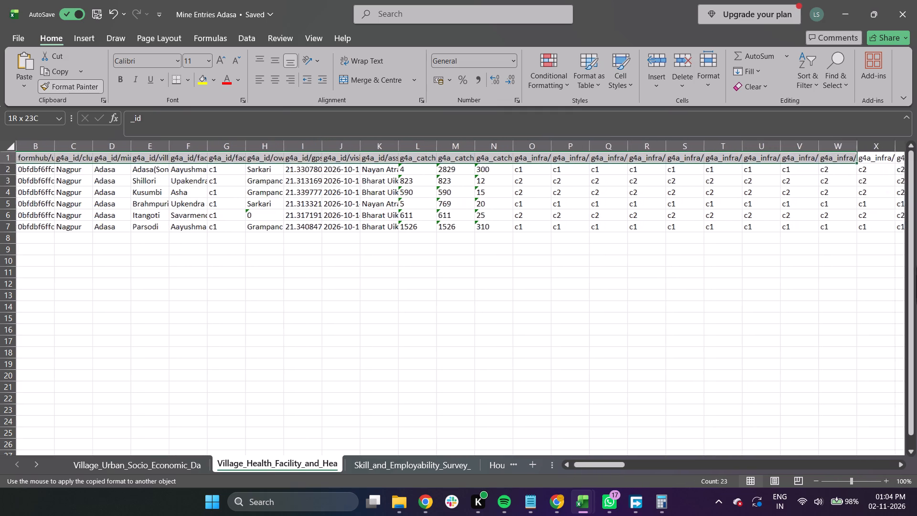
{"action": "left_click_drag", "start_coordinate": [916, 172], "coordinate": [916, 167]}
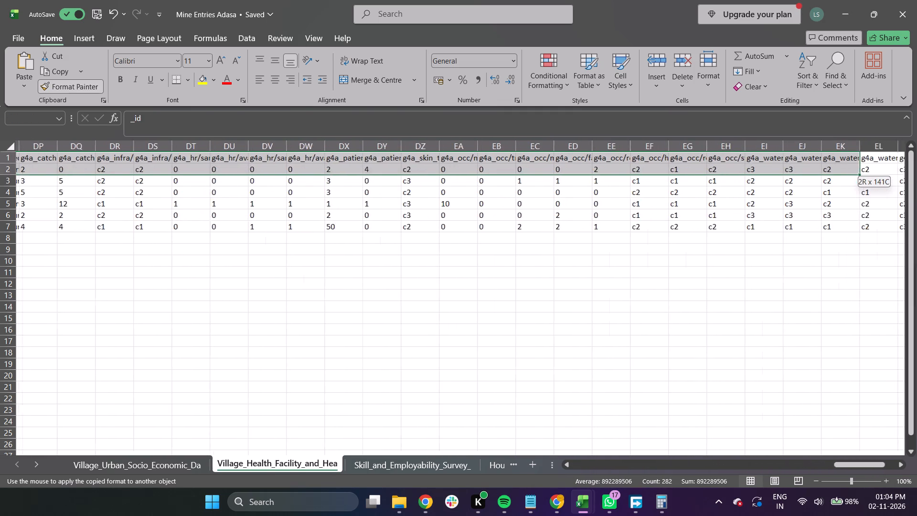
{"action": "left_click_drag", "start_coordinate": [916, 167], "coordinate": [910, 176]}
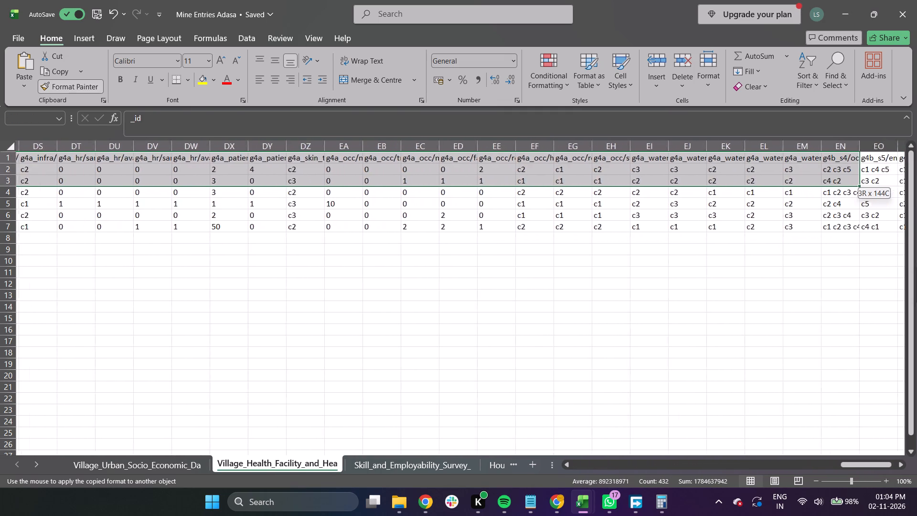
{"action": "left_click_drag", "start_coordinate": [910, 176], "coordinate": [763, 157]}
Auto-fit the column widths of the whole Village_Health_Facility table, keeping the _id header in its first cell.
{"action": "key", "text": "ctrl+a"}
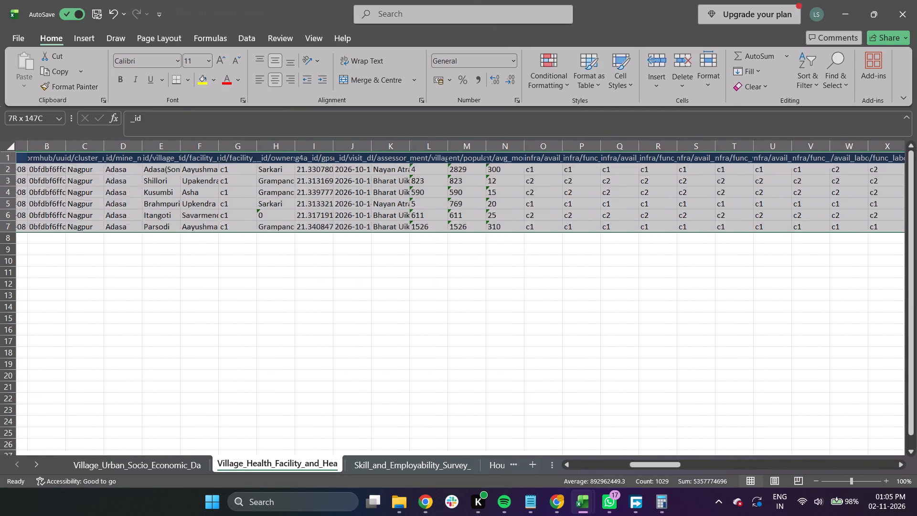
{"action": "type", "text": "hoi"}
{"action": "key", "text": "space"}
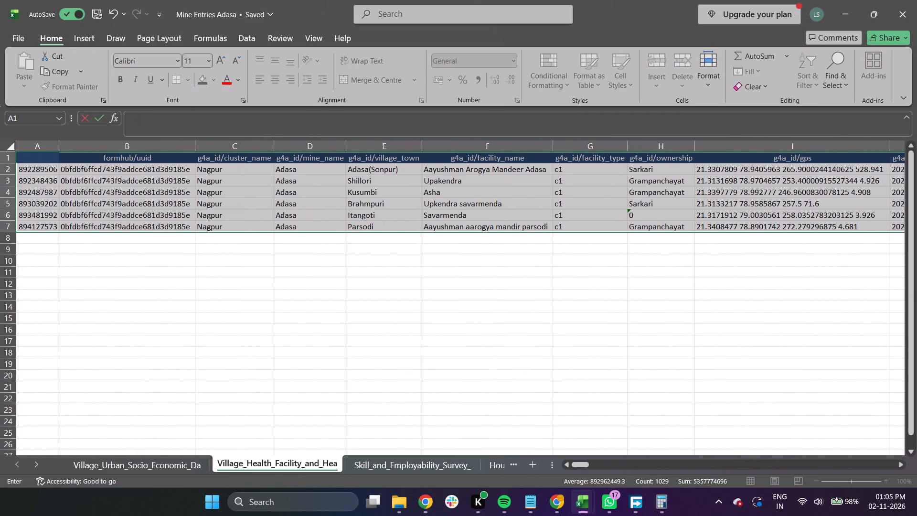
{"action": "key", "text": "Tab"}
{"action": "key", "text": "Left"}
{"action": "key", "text": "ctrl+z"}
{"action": "key", "text": "Right"}
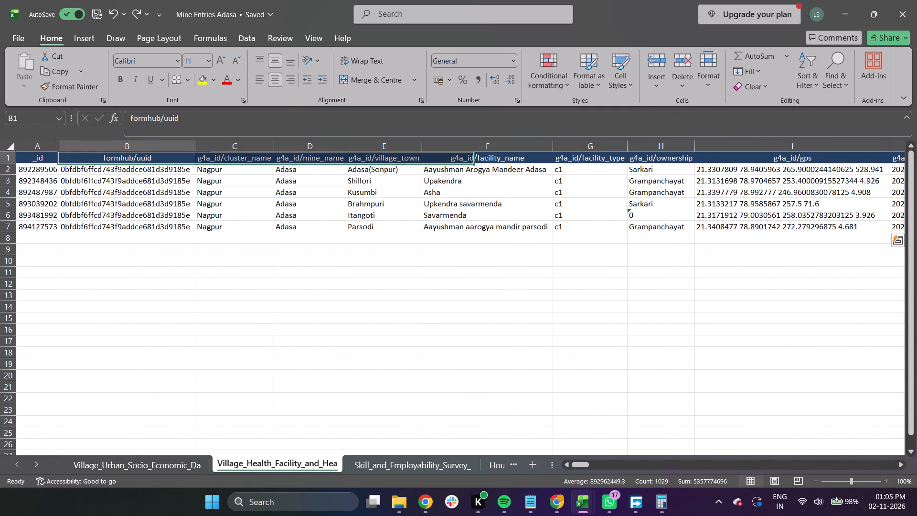
Examine the formatted Village_Health_Facility table from its first column to its last and return to the first header cell.
{"action": "key", "text": "Right"}
{"action": "key", "text": "Right"}
{"action": "key", "text": "Down"}
{"action": "key", "text": "Right"}
{"action": "key", "text": "ctrl+Right"}
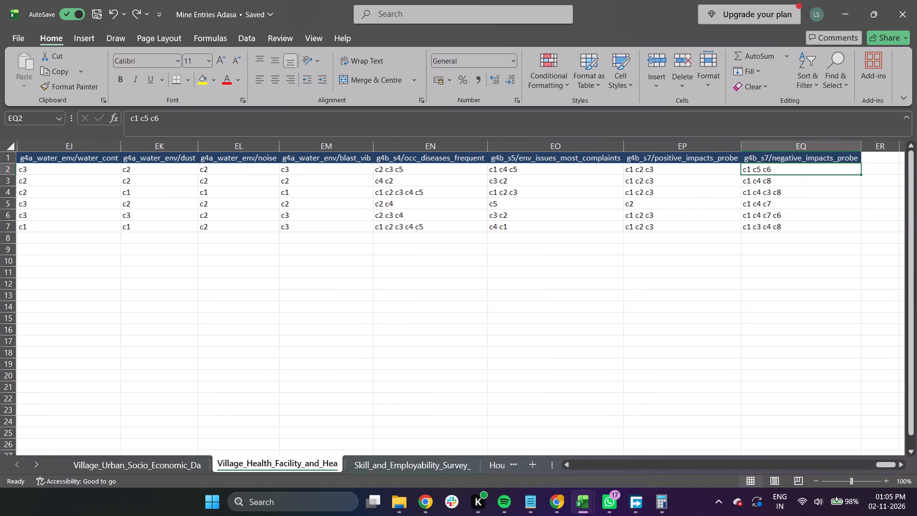
{"action": "key", "text": "Up"}
{"action": "key", "text": "Down"}
{"action": "key", "text": "Left"}
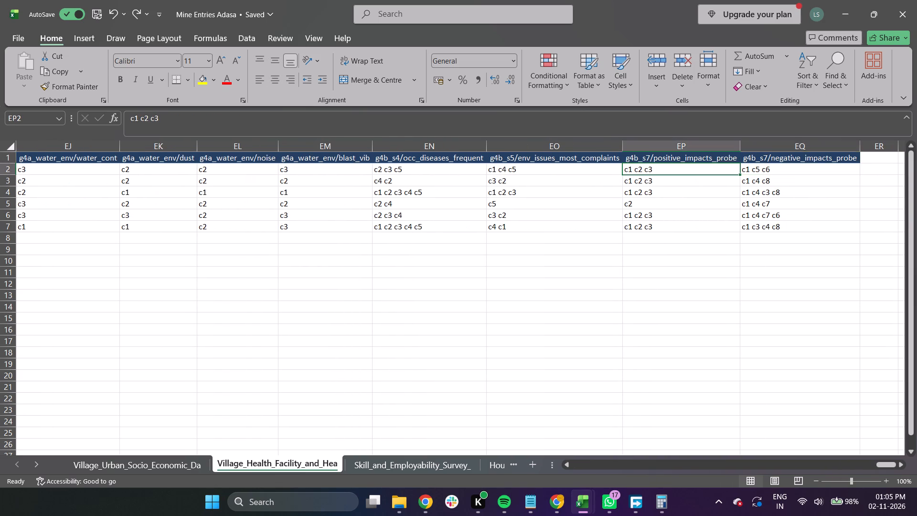
{"action": "key", "text": "ctrl+Left"}
{"action": "key", "text": "Up"}
{"action": "key", "text": "Up"}
{"action": "key", "text": "Down"}
{"action": "key", "text": "Down"}
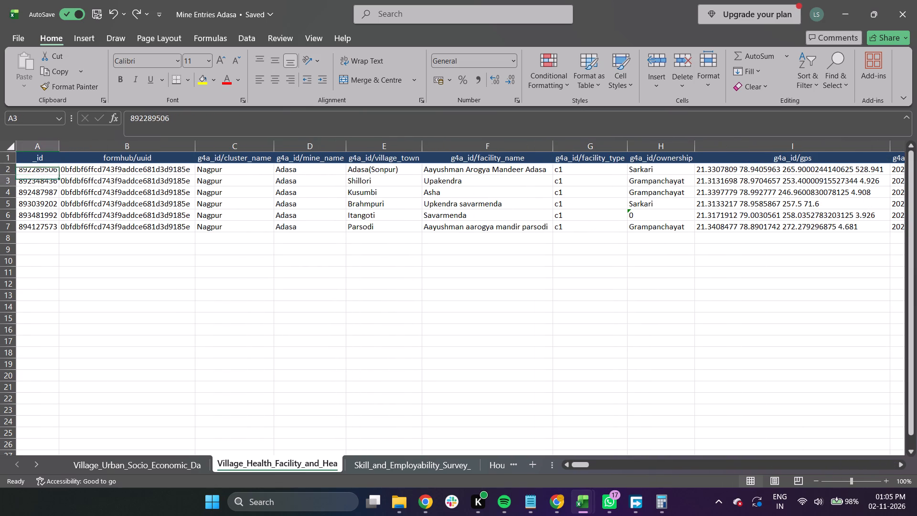
{"action": "key", "text": "Down"}
{"action": "key", "text": "Up"}
{"action": "key", "text": "Up"}
{"action": "key", "text": "Up"}
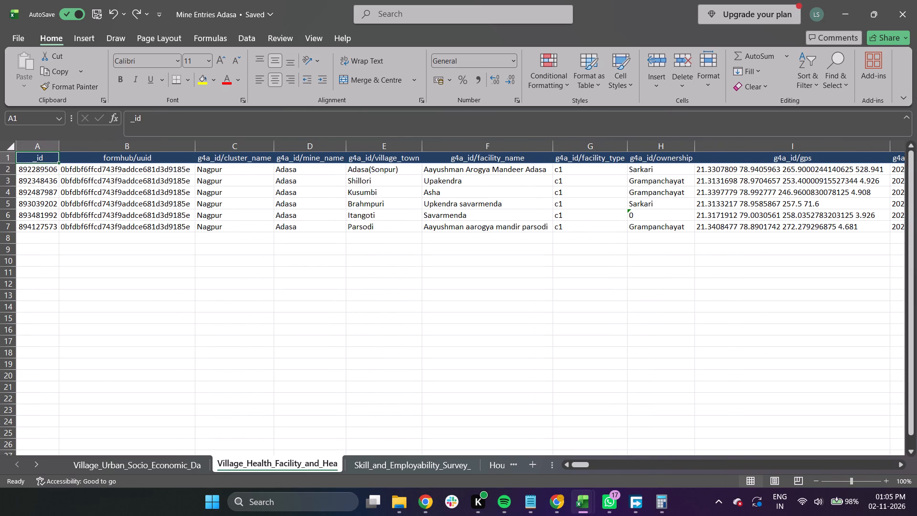
Copy the entire Village_Health_Facility table into the empty Village Health Facility sheet of the Household Survey Schedule workbook, starting at A1.
{"action": "key", "text": "ctrl+a"}
{"action": "key", "text": "ctrl+c"}
{"action": "key", "text": "alt+Tab"}
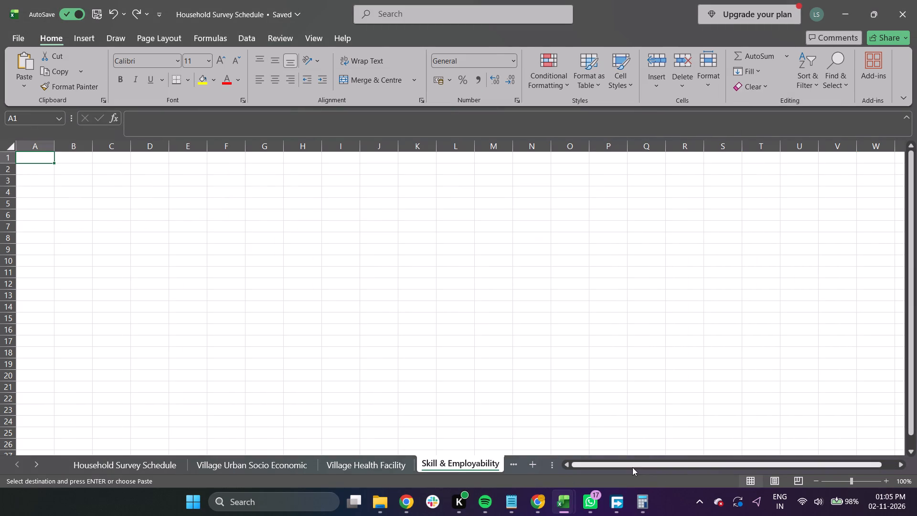
{"action": "left_click", "coordinate": [306, 465]}
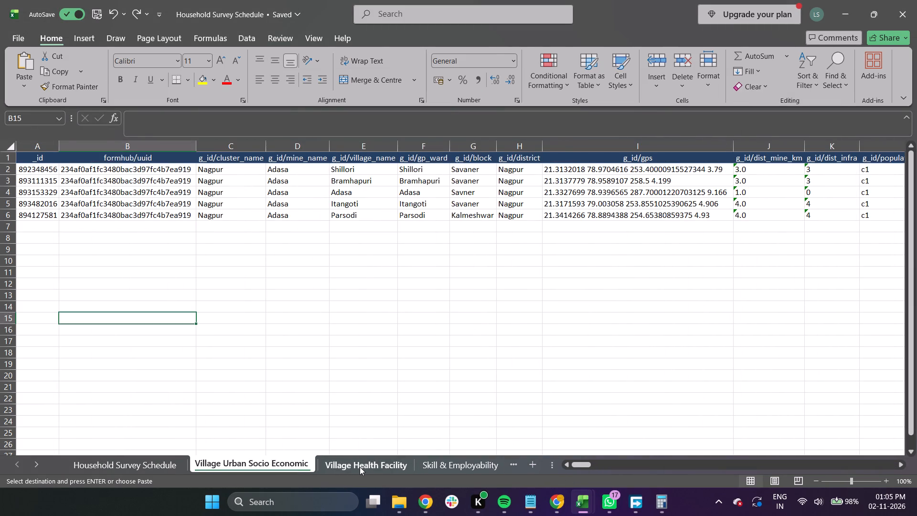
{"action": "left_click", "coordinate": [360, 467]}
{"action": "left_click", "coordinate": [295, 464]}
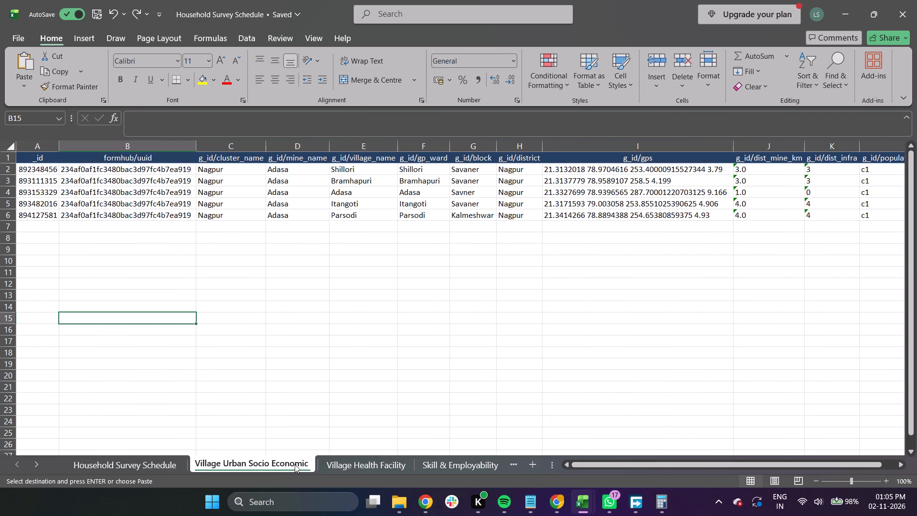
{"action": "left_click", "coordinate": [358, 463]}
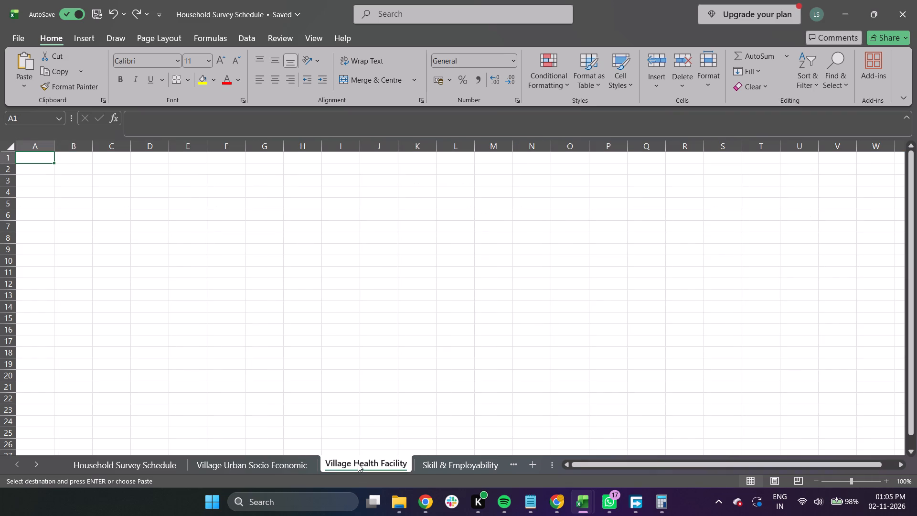
{"action": "key", "text": "alt+Tab"}
{"action": "key", "text": "alt+Tab"}
{"action": "key", "text": "ctrl+v"}
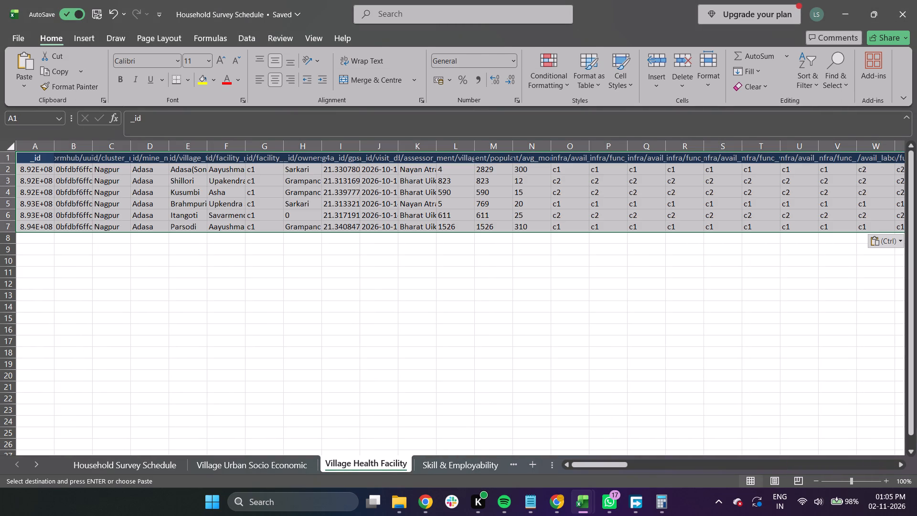
Auto-fit the column widths of the pasted table in the Village Health Facility sheet.
{"action": "type", "text": "hoi"}
{"action": "key", "text": "Down"}
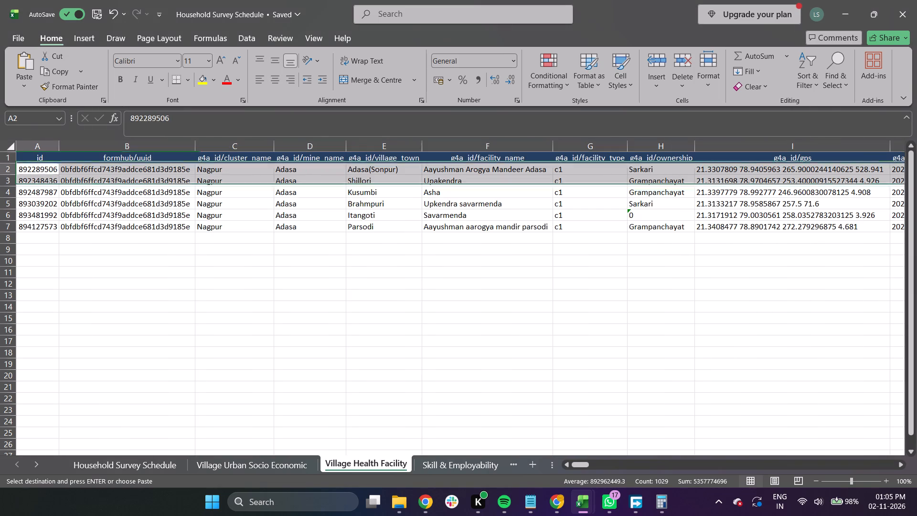
{"action": "key", "text": "Right"}
{"action": "key", "text": "Right"}
{"action": "key", "text": "Right"}
{"action": "key", "text": "Right"}
{"action": "key", "text": "Right"}
{"action": "key", "text": "Down"}
{"action": "key", "text": "Down"}
{"action": "key", "text": "Down"}
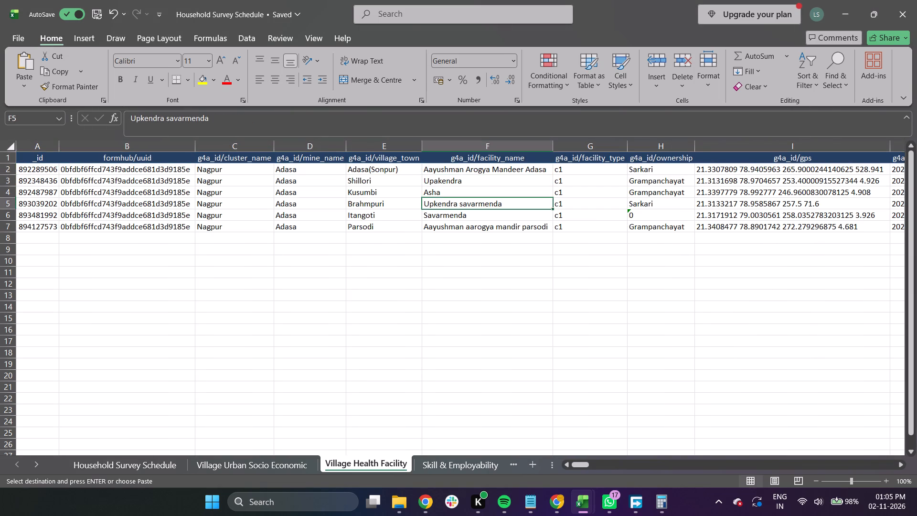
In Mine Entries Adasa, copy the Village_Health_Facility header format onto the Skill_and_Employability_Survey headers from _id through _submitted_by.
{"action": "key", "text": "alt+Tab"}
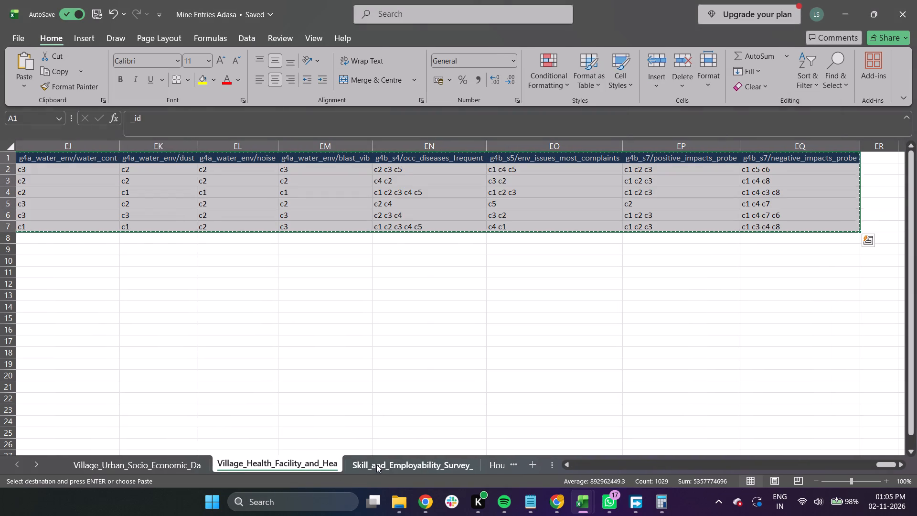
{"action": "left_click", "coordinate": [376, 463]}
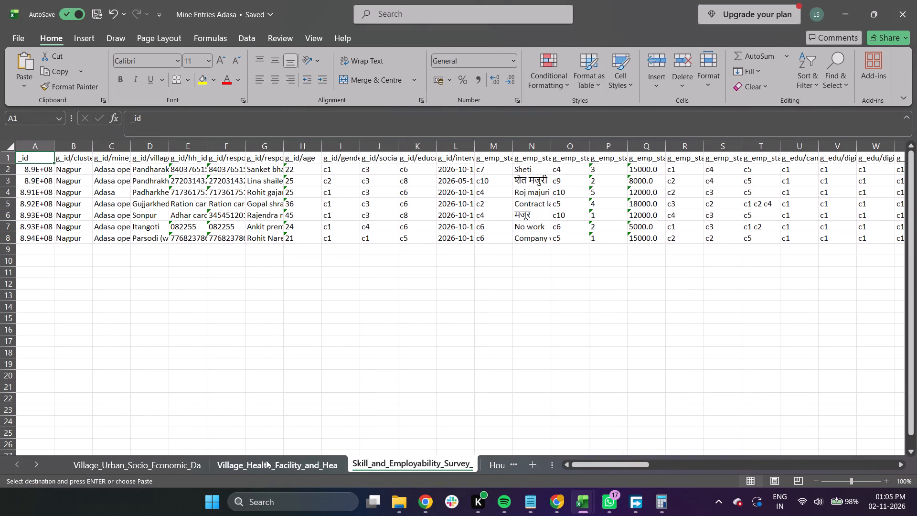
{"action": "left_click", "coordinate": [267, 468]}
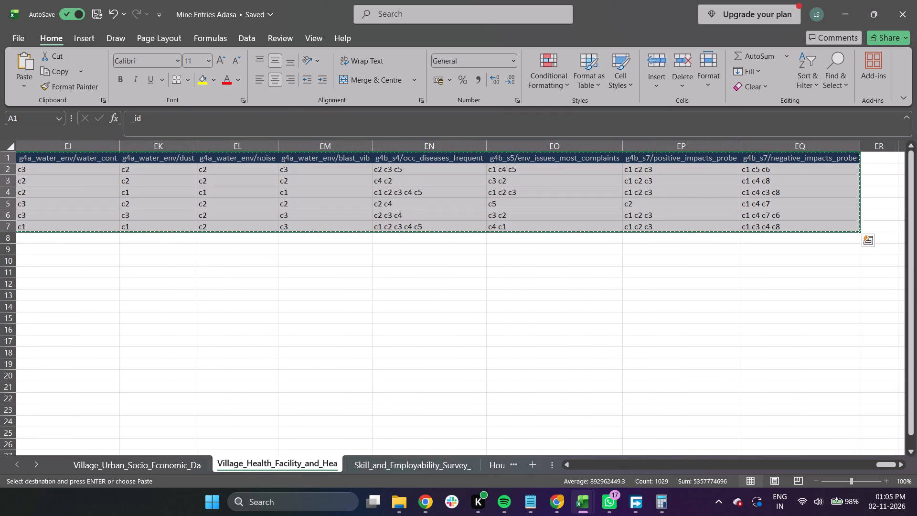
{"action": "left_click", "coordinate": [67, 154]}
{"action": "left_click", "coordinate": [64, 92]}
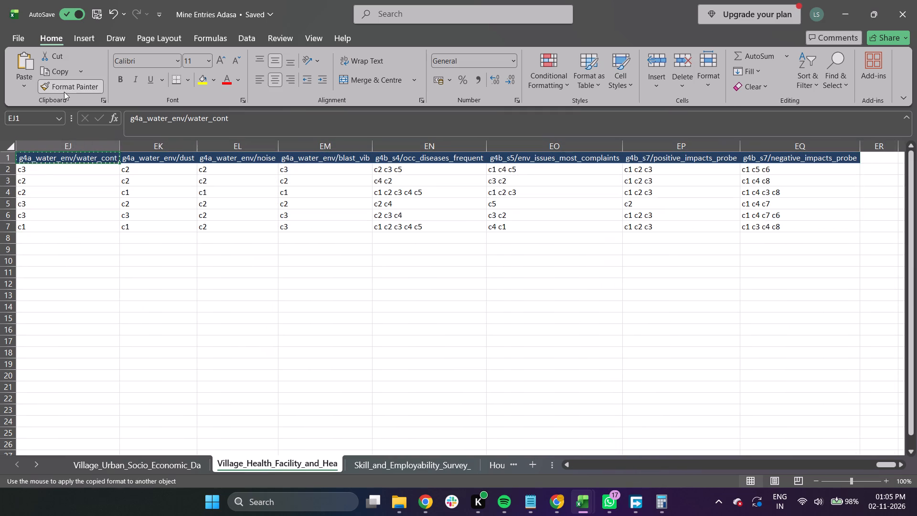
{"action": "left_click", "coordinate": [494, 467]}
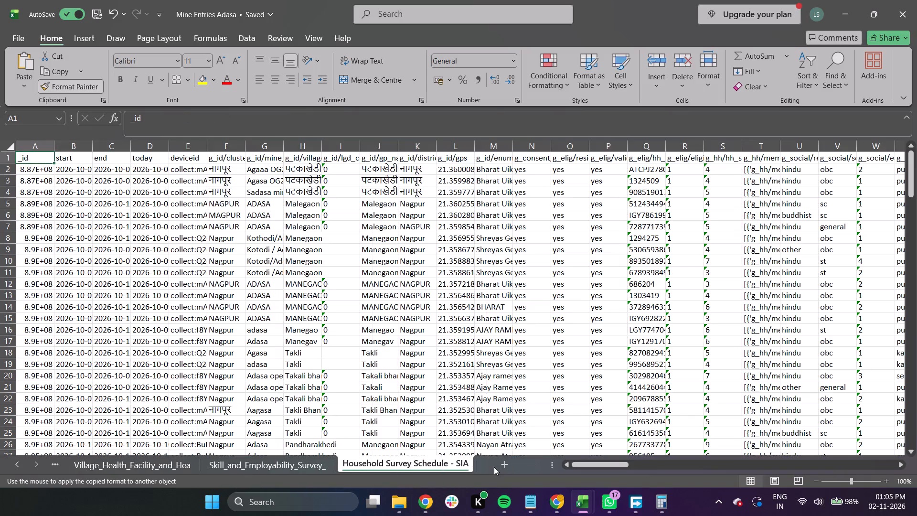
{"action": "left_click", "coordinate": [288, 468]}
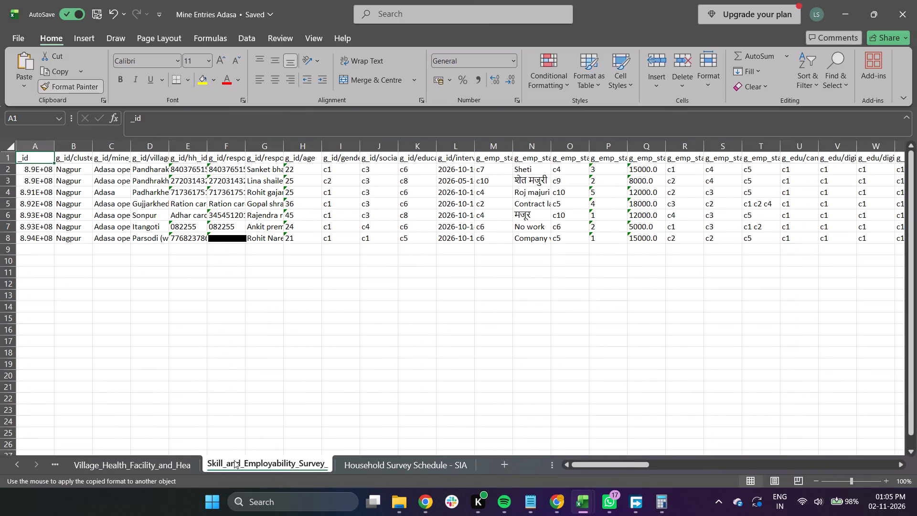
{"action": "left_click", "coordinate": [155, 461]}
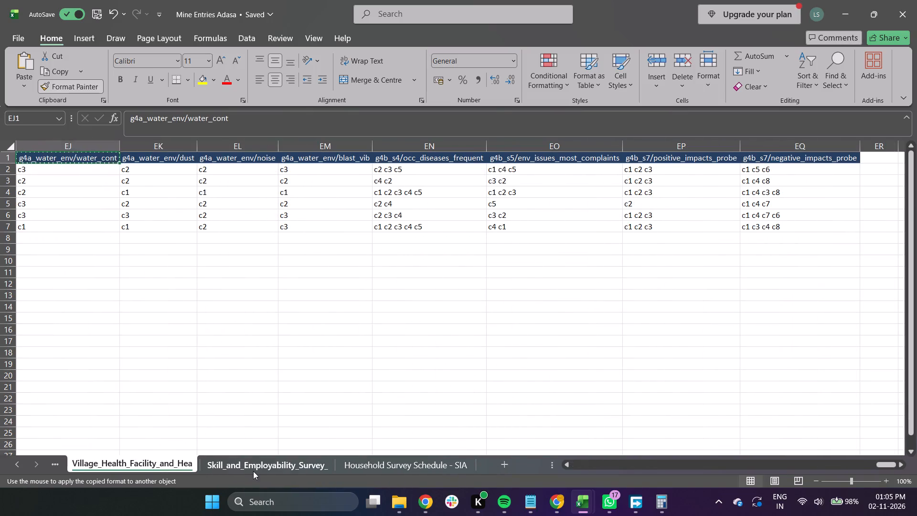
{"action": "left_click", "coordinate": [253, 470]}
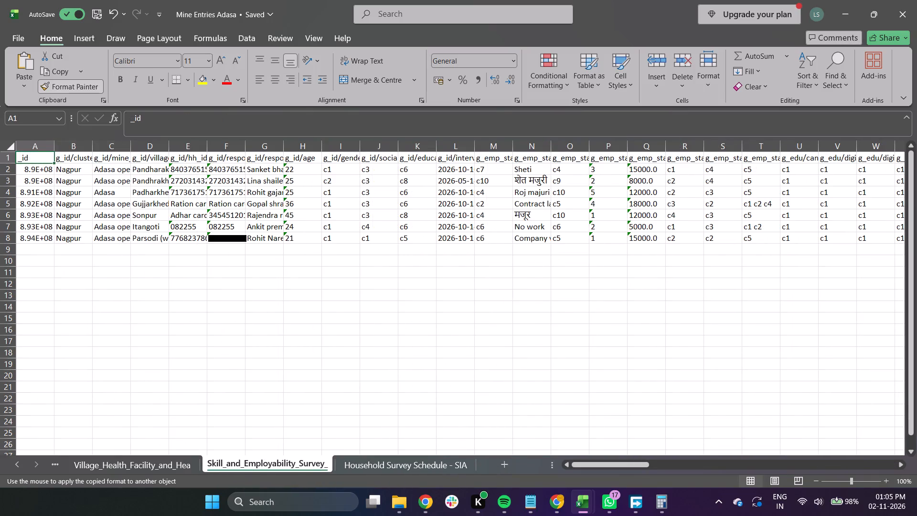
{"action": "left_click_drag", "start_coordinate": [32, 159], "coordinate": [916, 148]}
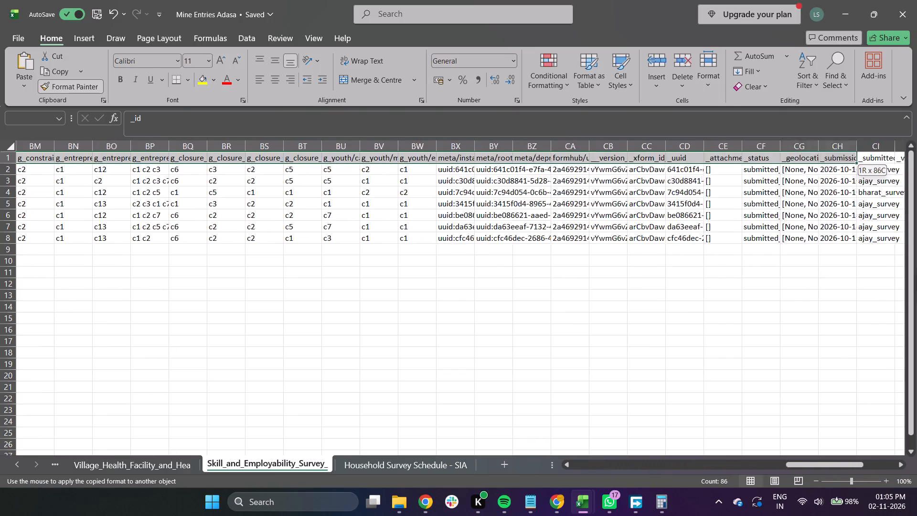
{"action": "left_click_drag", "start_coordinate": [916, 148], "coordinate": [913, 153]}
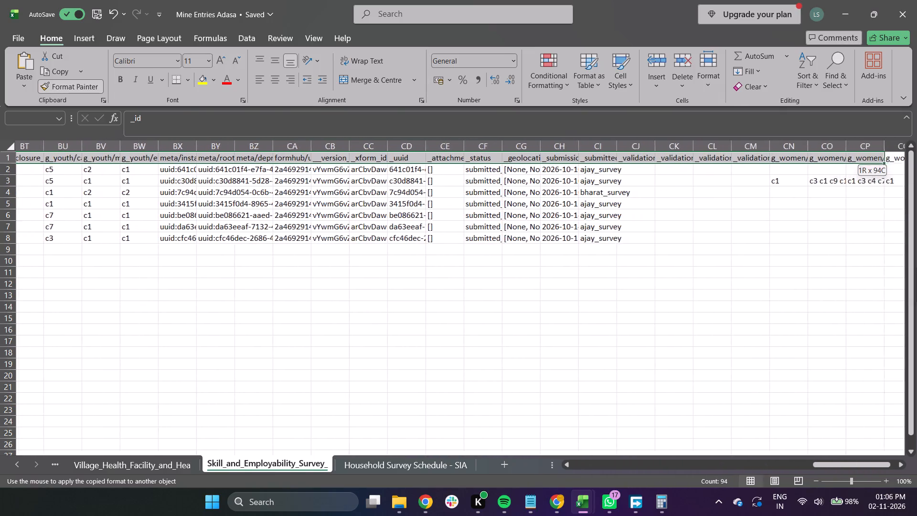
{"action": "left_click_drag", "start_coordinate": [913, 153], "coordinate": [624, 145]}
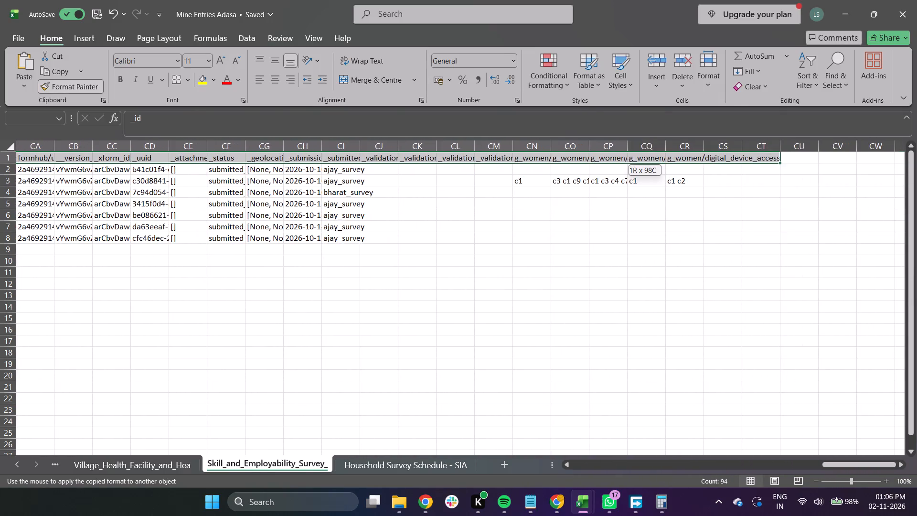
{"action": "left_click_drag", "start_coordinate": [624, 145], "coordinate": [348, 151]}
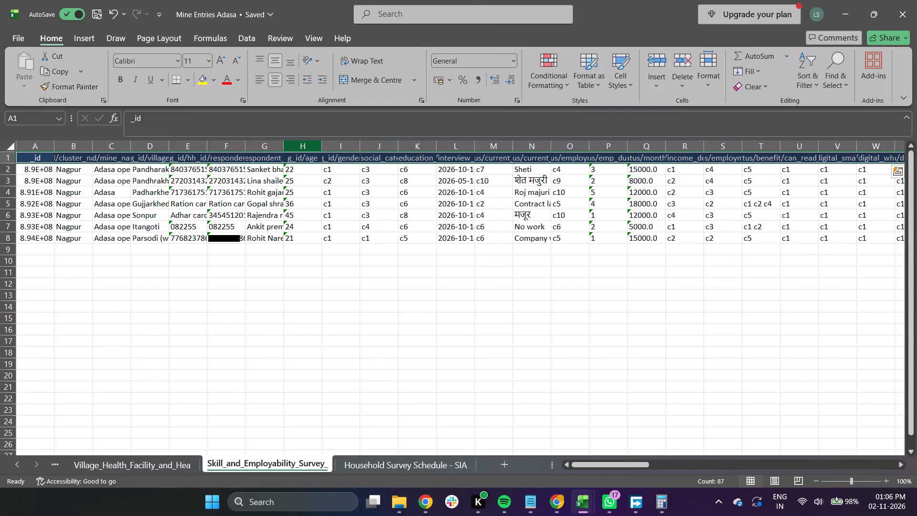
Examine the Skill_and_Employability_Survey header row from the first column to the last to check which headers carry the format.
{"action": "left_click", "coordinate": [32, 175]}
{"action": "key", "text": "Up"}
{"action": "key", "text": "Up"}
{"action": "key", "text": "Up"}
{"action": "key", "text": "Right"}
{"action": "key", "text": "Right"}
{"action": "key", "text": "Right"}
{"action": "key", "text": "Right"}
{"action": "key", "text": "Right"}
{"action": "key", "text": "Right"}
{"action": "key", "text": "Right"}
{"action": "key", "text": "Right"}
{"action": "key", "text": "Right"}
{"action": "key", "text": "Right"}
{"action": "key", "text": "Right"}
{"action": "key", "text": "Right"}
{"action": "key", "text": "Right"}
{"action": "key", "text": "Right"}
{"action": "key", "text": "Right"}
{"action": "key", "text": "Right"}
{"action": "key", "text": "Right"}
{"action": "key", "text": "Right"}
{"action": "key", "text": "Right"}
{"action": "key", "text": "Right"}
{"action": "key", "text": "Right"}
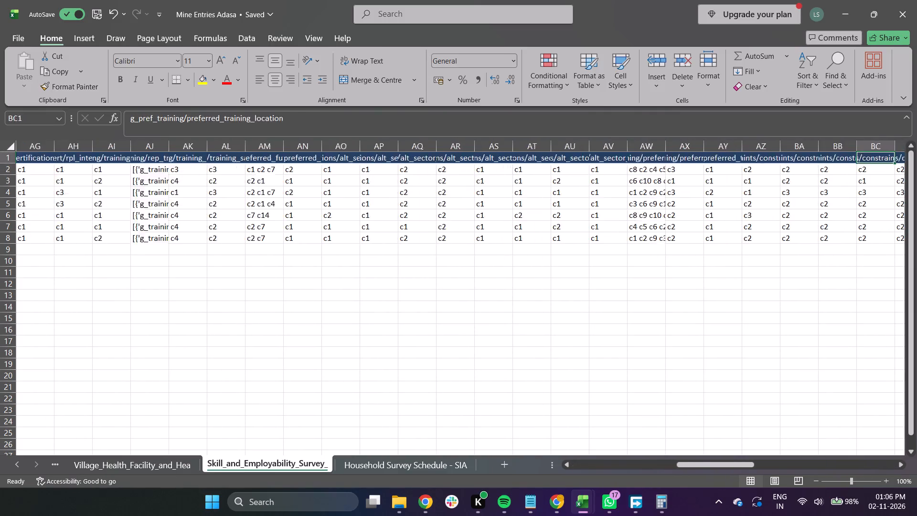
{"action": "key", "text": "Left"}
{"action": "key", "text": "Left"}
{"action": "key", "text": "Left"}
{"action": "key", "text": "Left"}
{"action": "key", "text": "Left"}
{"action": "key", "text": "Left"}
{"action": "key", "text": "Left"}
{"action": "key", "text": "Left"}
{"action": "key", "text": "Left"}
{"action": "key", "text": "Left"}
{"action": "key", "text": "Left"}
{"action": "key", "text": "Left"}
{"action": "key", "text": "Left"}
{"action": "key", "text": "Left"}
{"action": "key", "text": "Left"}
{"action": "key", "text": "Left"}
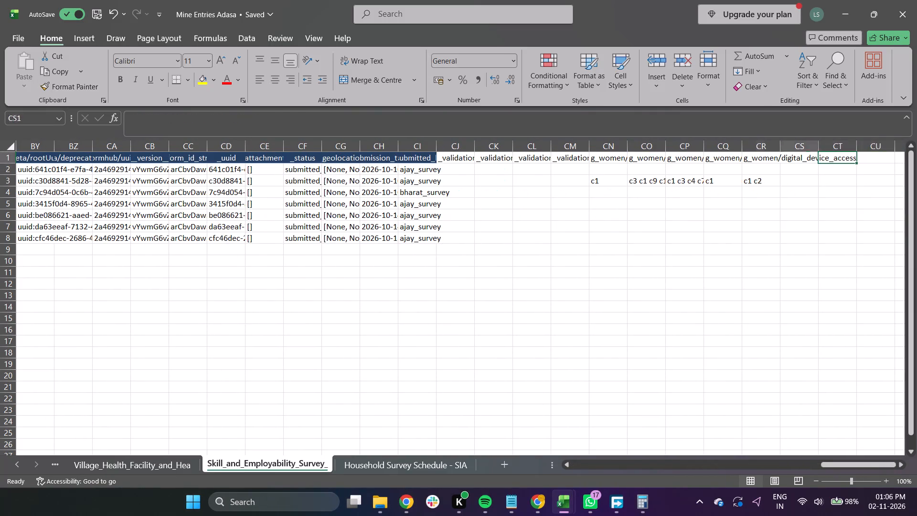
{"action": "key", "text": "Right"}
{"action": "key", "text": "Right"}
{"action": "key", "text": "Right"}
{"action": "key", "text": "Right"}
{"action": "key", "text": "Right"}
{"action": "key", "text": "Right"}
{"action": "key", "text": "Right"}
{"action": "key", "text": "Right"}
{"action": "key", "text": "Left"}
{"action": "key", "text": "Left"}
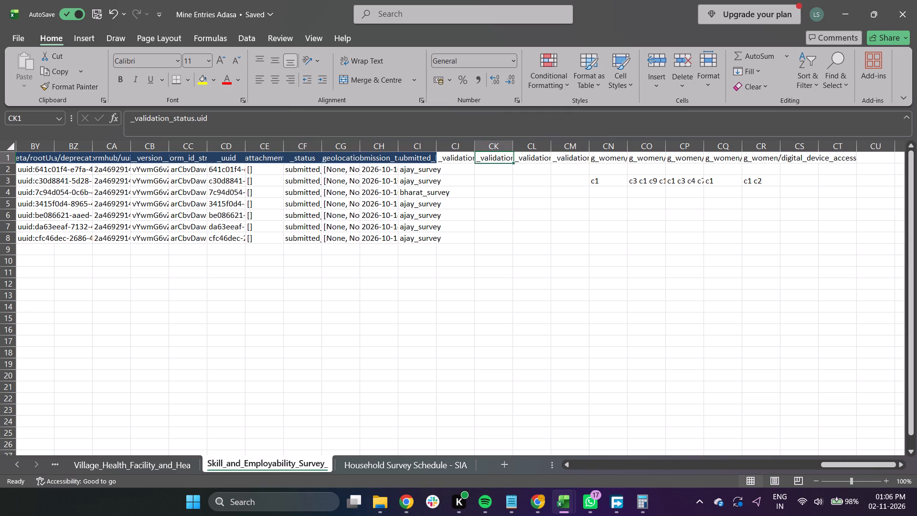
Auto-fit the column widths of the whole Skill_and_Employability_Survey table.
{"action": "key", "text": "ctrl+a"}
{"action": "type", "text": "hoi"}
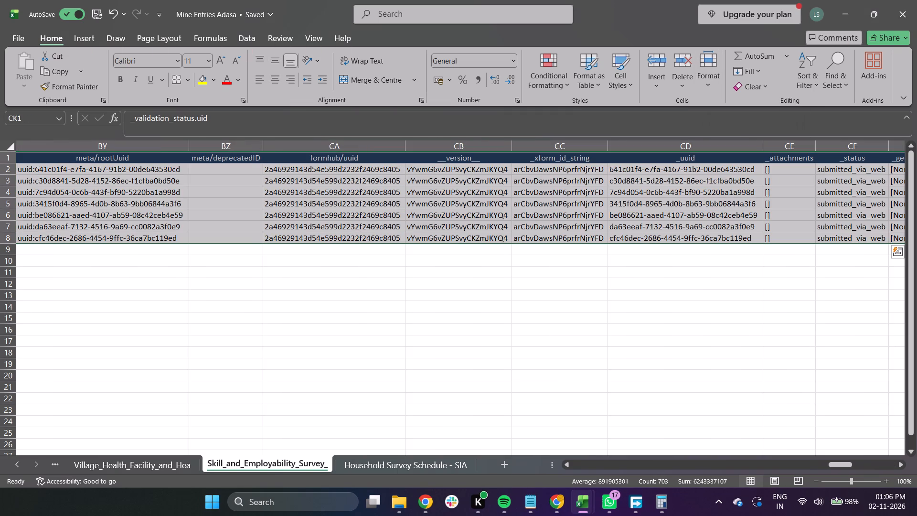
Copy the _submitted_by header's format onto the remaining headers, from _validation_status.timestamp through g_women/digital_device_access.
{"action": "key", "text": "Right"}
{"action": "key", "text": "Right"}
{"action": "key", "text": "Right"}
{"action": "key", "text": "Right"}
{"action": "key", "text": "Right"}
{"action": "key", "text": "Left"}
{"action": "key", "text": "Left"}
{"action": "key", "text": "Left"}
{"action": "key", "text": "Left"}
{"action": "key", "text": "Left"}
{"action": "key", "text": "Left"}
{"action": "key", "text": "Left"}
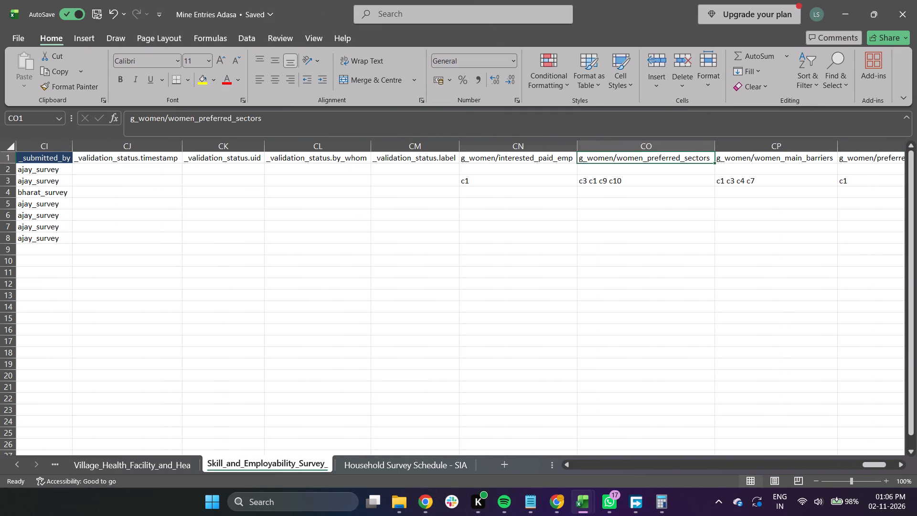
{"action": "left_click", "coordinate": [72, 86]}
{"action": "left_click_drag", "start_coordinate": [109, 155], "coordinate": [235, 160]}
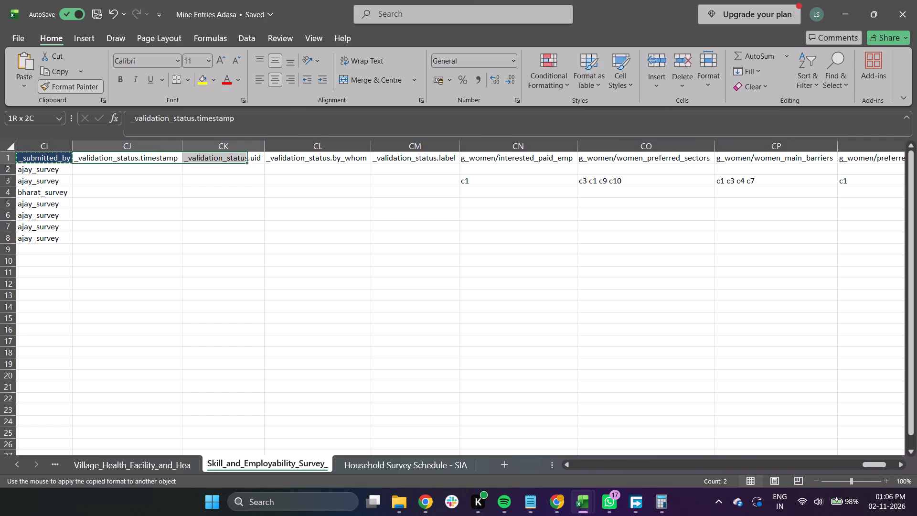
{"action": "left_click_drag", "start_coordinate": [235, 160], "coordinate": [916, 163]}
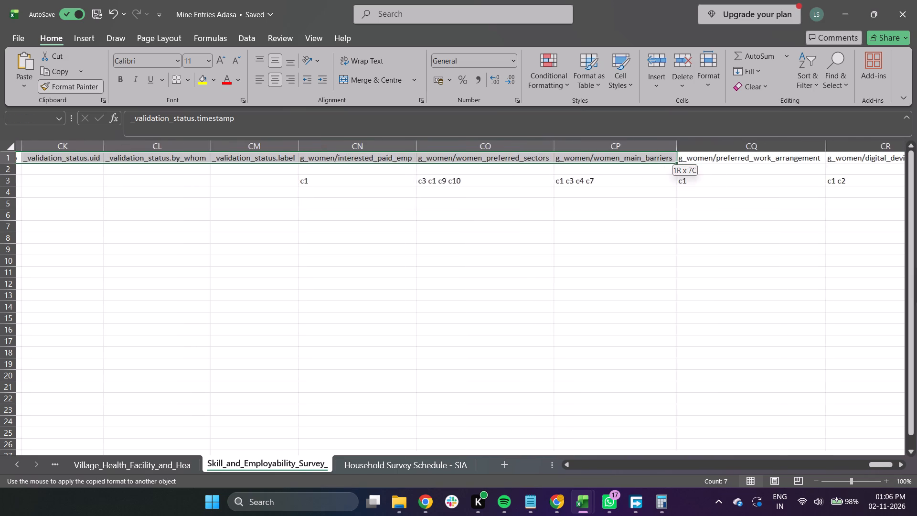
{"action": "left_click_drag", "start_coordinate": [916, 163], "coordinate": [833, 156]}
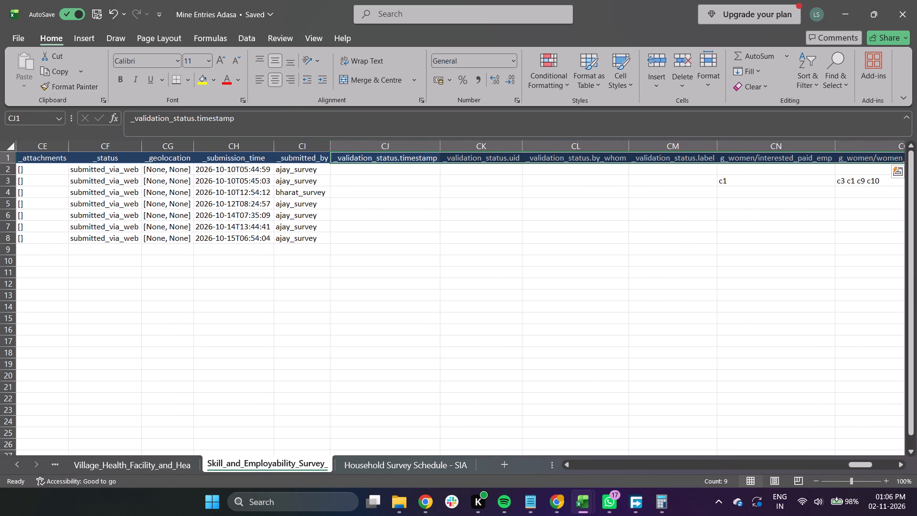
Reapply the g_women/interested_paid_emp header format to the women_preferred_sectors, women_main_barriers and preferred_work_arrangement headers.
{"action": "scroll", "coordinate": [761, 203], "scroll_direction": "left", "scroll_amount": 6}
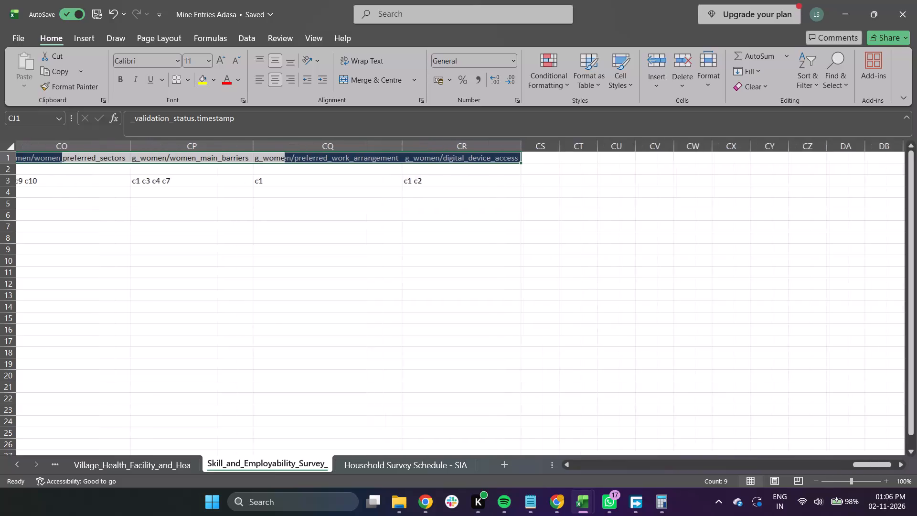
{"action": "scroll", "coordinate": [761, 203], "scroll_direction": "right", "scroll_amount": 3}
{"action": "left_click", "coordinate": [567, 204]}
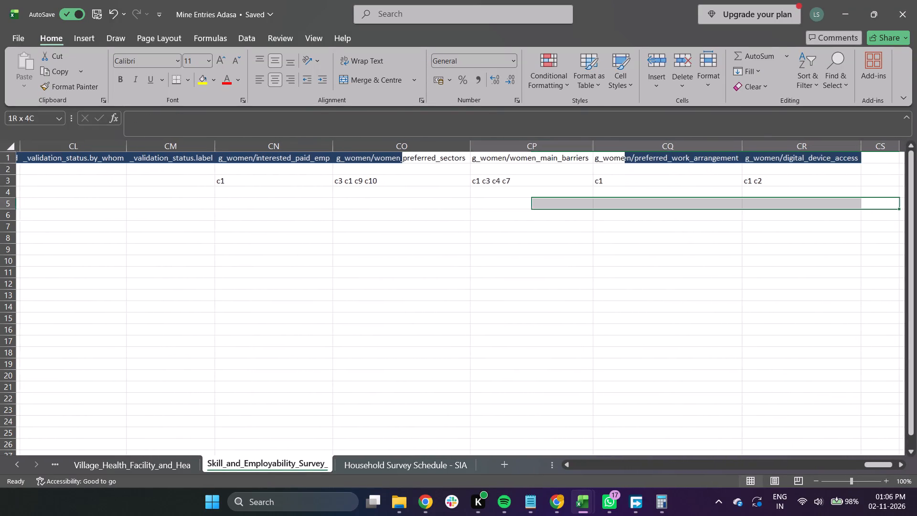
{"action": "left_click", "coordinate": [445, 156]}
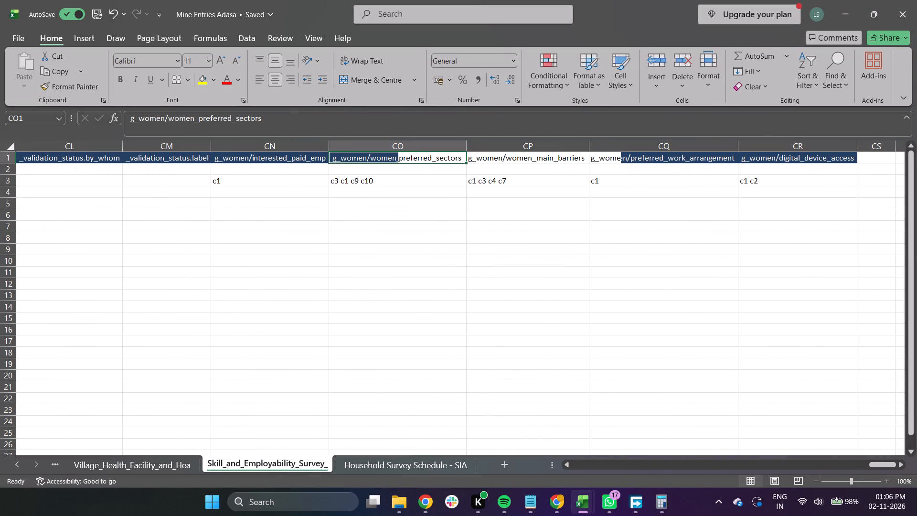
{"action": "left_click", "coordinate": [401, 159]}
{"action": "left_click", "coordinate": [256, 152]}
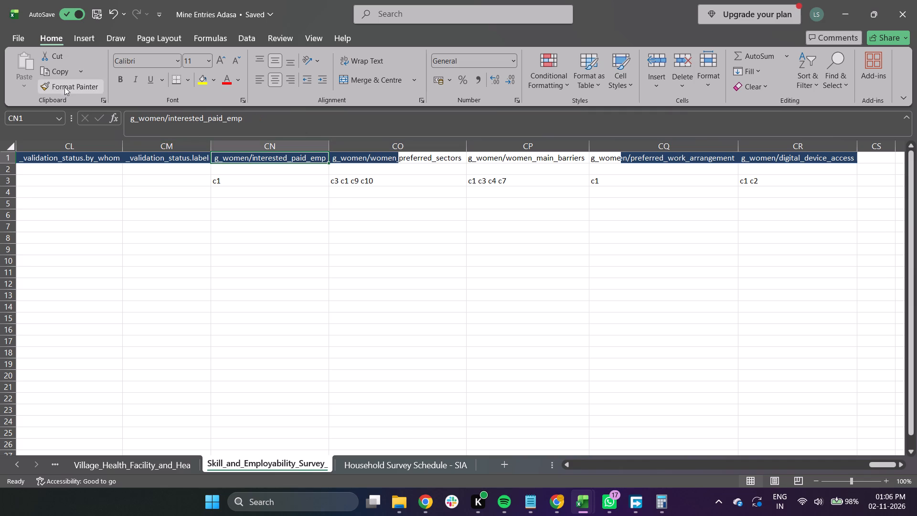
{"action": "left_click", "coordinate": [64, 86]}
{"action": "key", "text": "Right"}
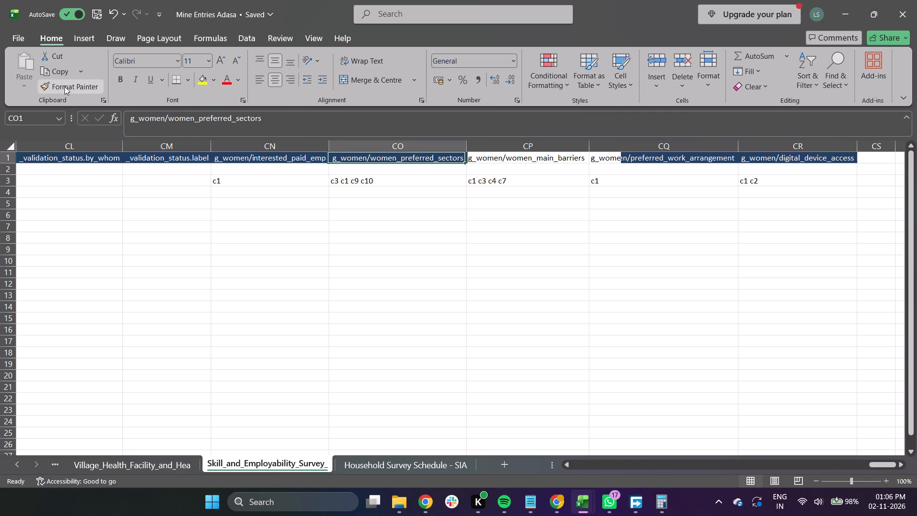
{"action": "left_click", "coordinate": [64, 86]}
{"action": "key", "text": "Right"}
{"action": "left_click", "coordinate": [64, 86]}
{"action": "key", "text": "Right"}
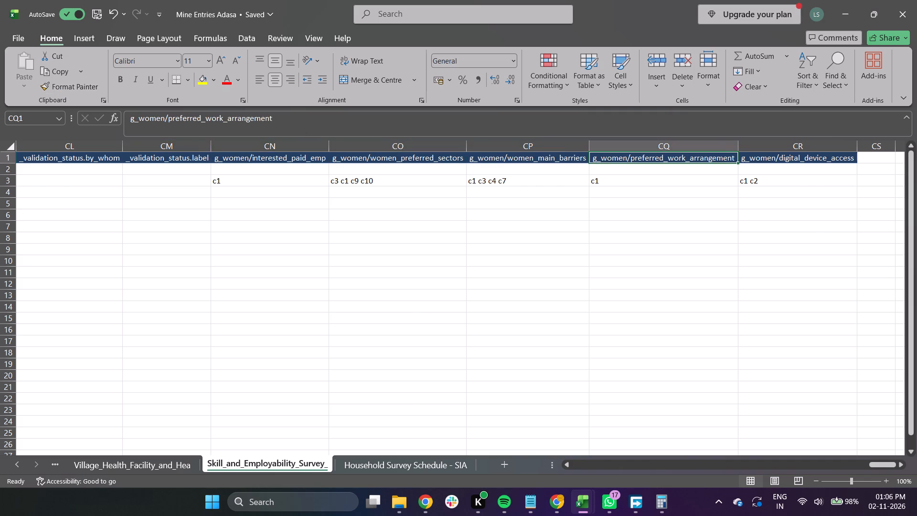
Examine the formatted Skill_and_Employability_Survey table from its last columns back to the _id column.
{"action": "scroll", "coordinate": [384, 184], "scroll_direction": "right", "scroll_amount": 14}
{"action": "scroll", "coordinate": [384, 184], "scroll_direction": "right", "scroll_amount": 7}
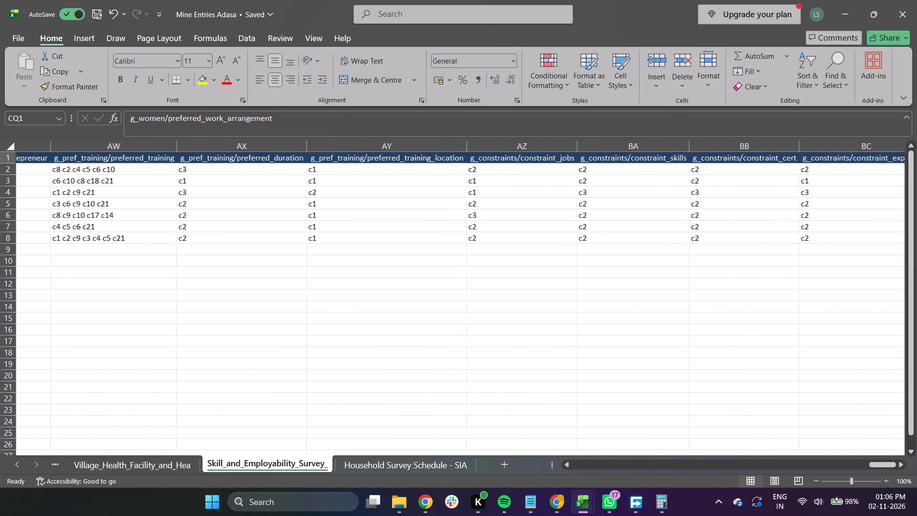
{"action": "scroll", "coordinate": [384, 184], "scroll_direction": "right", "scroll_amount": 15}
{"action": "scroll", "coordinate": [384, 184], "scroll_direction": "right", "scroll_amount": 9}
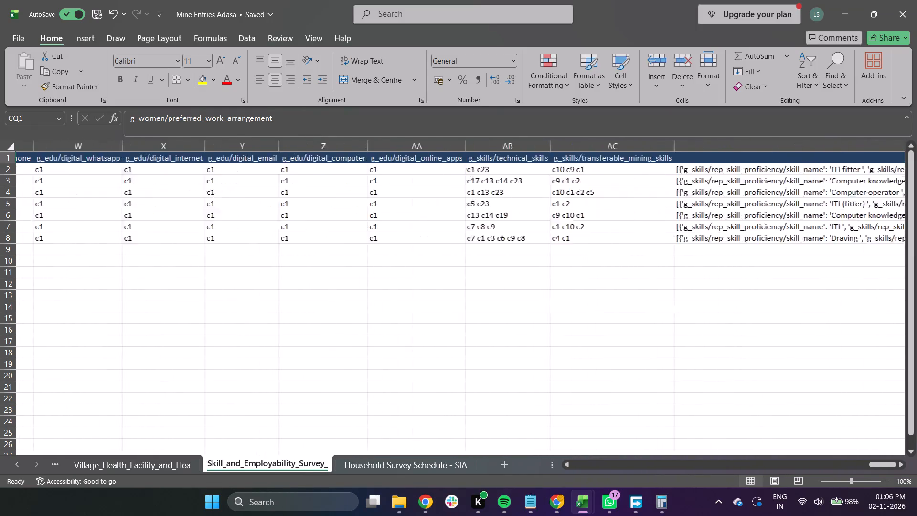
{"action": "scroll", "coordinate": [384, 184], "scroll_direction": "right", "scroll_amount": 17}
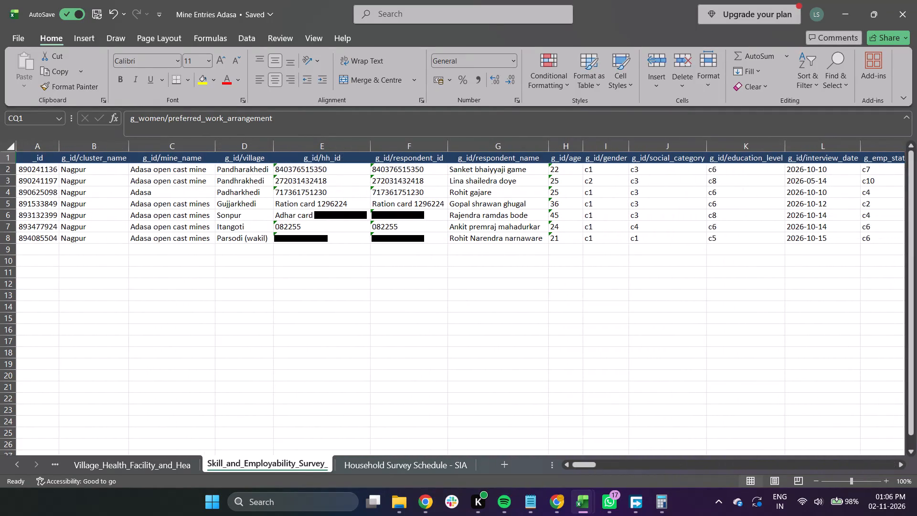
Copy the entire Skill_and_Employability_Survey table into the empty Skill & Employability sheet of the Household Survey Schedule workbook, starting at A1.
{"action": "key", "text": "ctrl+a"}
{"action": "scroll", "coordinate": [633, 376], "scroll_direction": "left", "scroll_amount": 5}
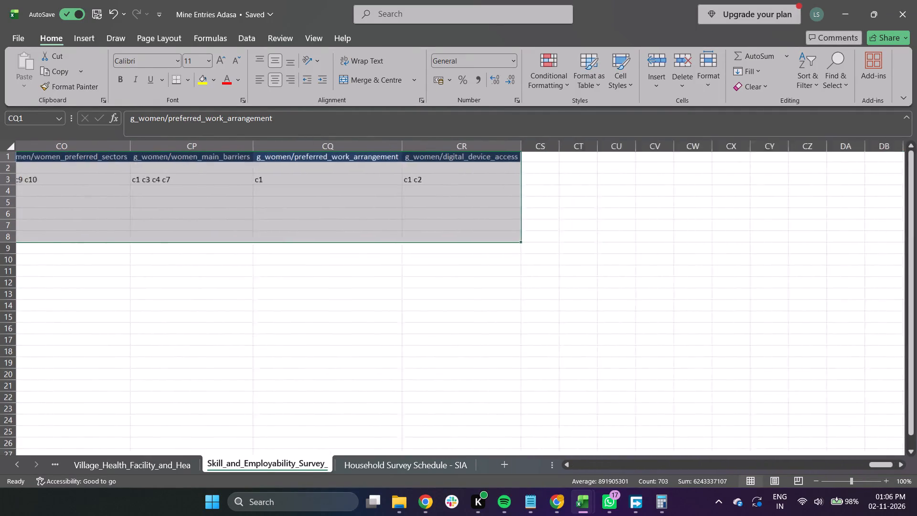
{"action": "scroll", "coordinate": [633, 376], "scroll_direction": "right", "scroll_amount": 1}
{"action": "key", "text": "ctrl+c"}
{"action": "key", "text": "alt+Tab"}
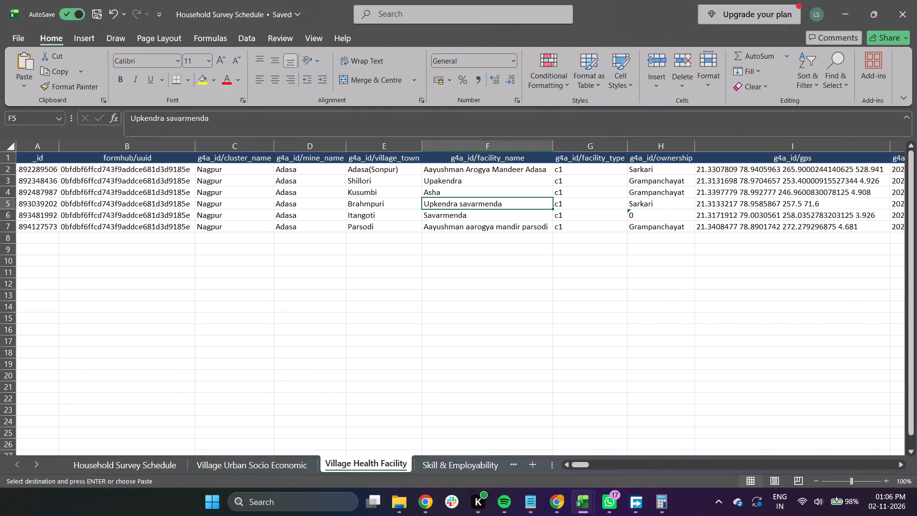
{"action": "left_click", "coordinate": [443, 469]}
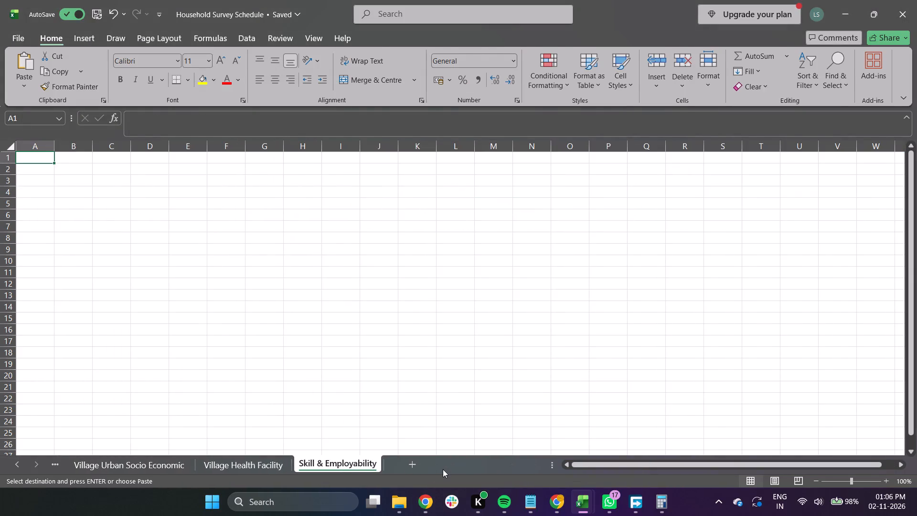
{"action": "key", "text": "ctrl+v"}
{"action": "scroll", "coordinate": [373, 307], "scroll_direction": "left", "scroll_amount": 4}
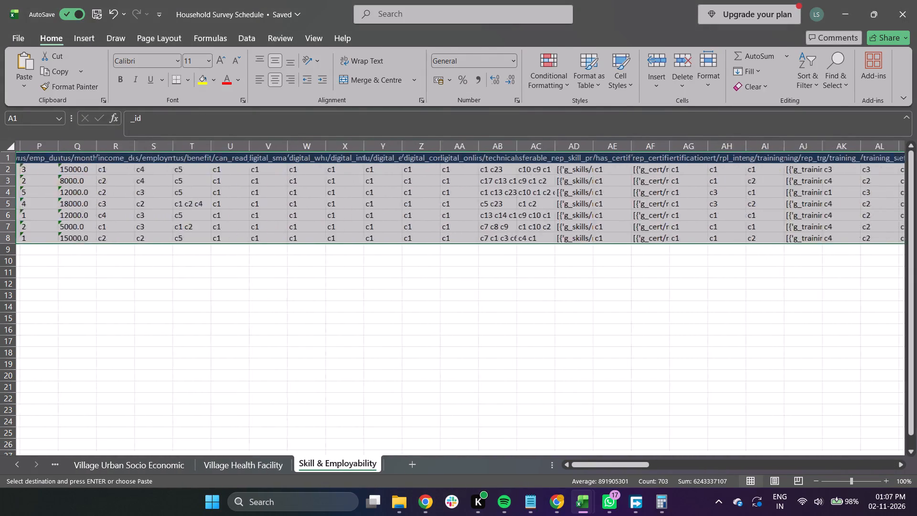
{"action": "scroll", "coordinate": [373, 307], "scroll_direction": "left", "scroll_amount": 6}
{"action": "scroll", "coordinate": [373, 307], "scroll_direction": "right", "scroll_amount": 10}
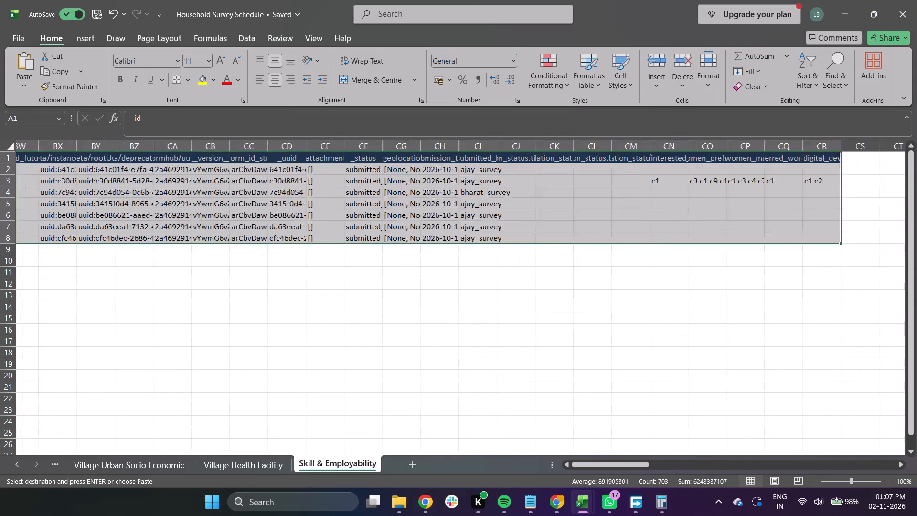
Close the Mine Entries Adasa workbook, discarding the copied data from the clipboard, and return to the Household Survey Schedule workbook.
{"action": "scroll", "coordinate": [373, 307], "scroll_direction": "right", "scroll_amount": 7}
{"action": "left_click", "coordinate": [254, 462]}
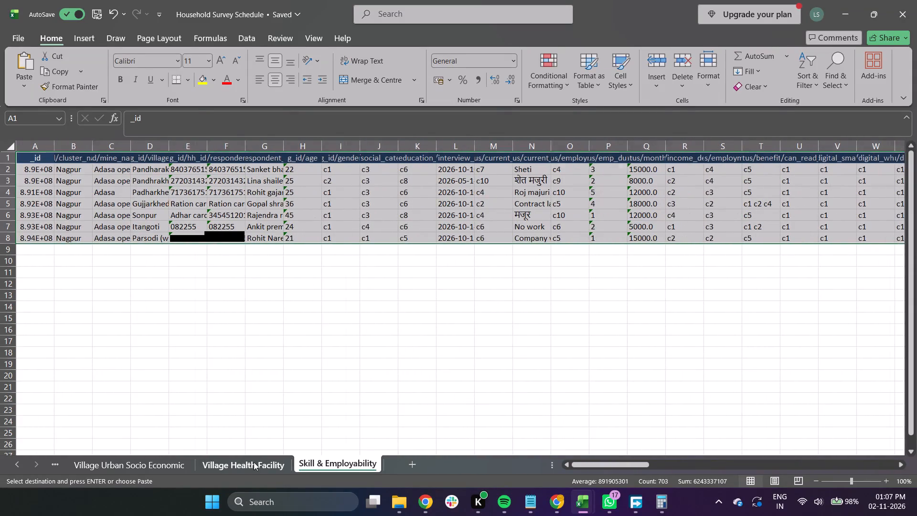
{"action": "left_click", "coordinate": [128, 464]}
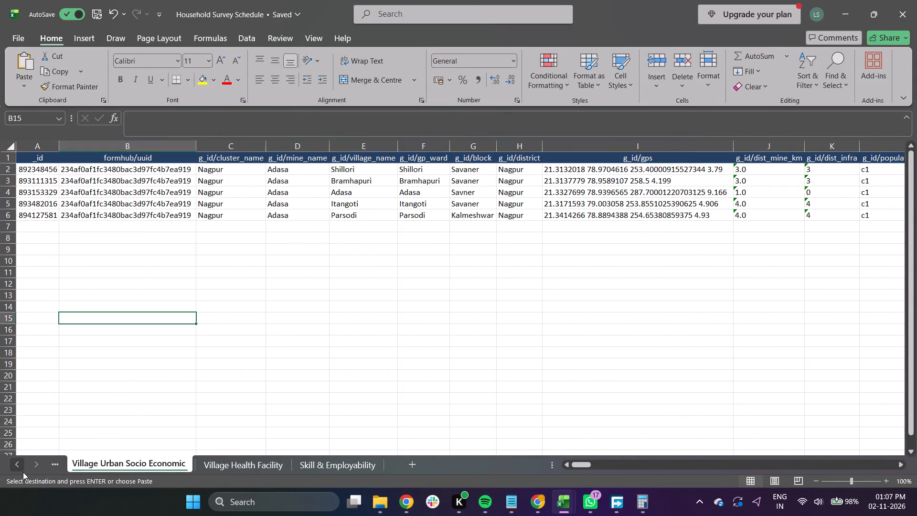
{"action": "left_click", "coordinate": [16, 468]}
{"action": "key", "text": "alt+Tab"}
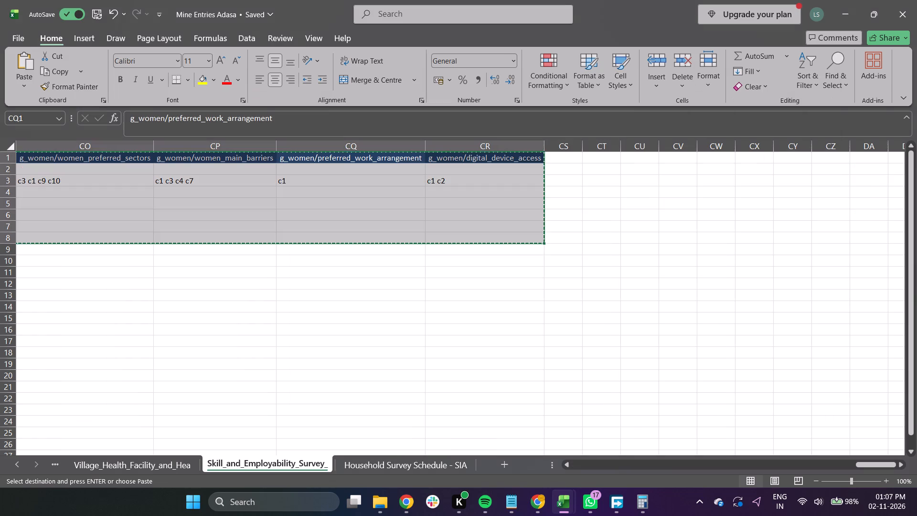
{"action": "left_click", "coordinate": [897, 5]}
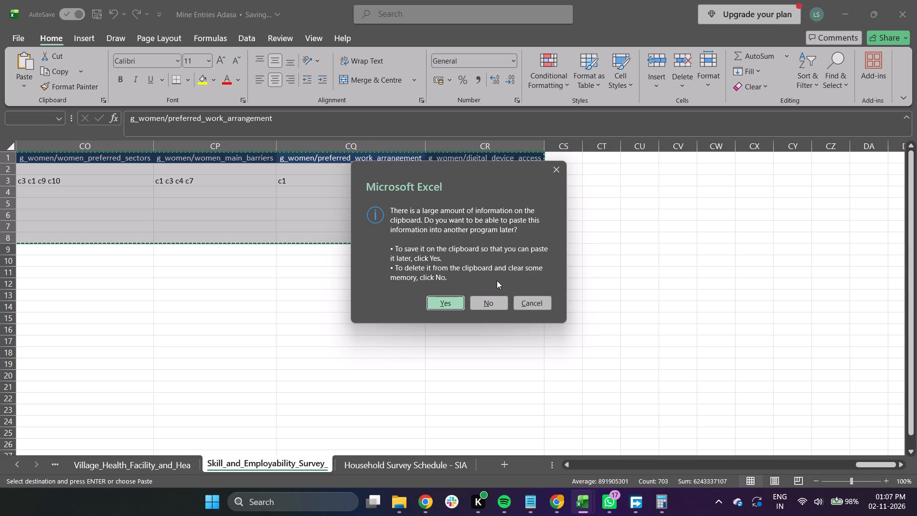
{"action": "left_click", "coordinate": [492, 301]}
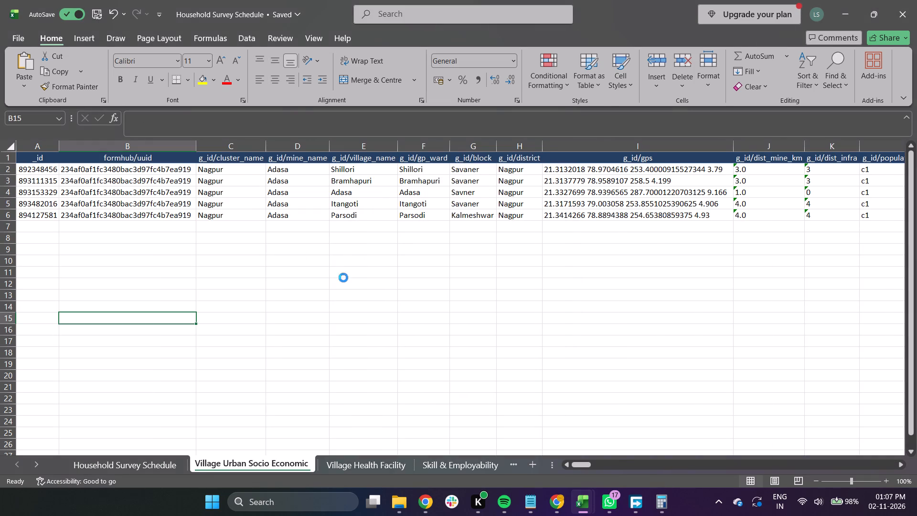
{"action": "key", "text": "alt+Tab"}
{"action": "key", "text": "alt+Tab"}
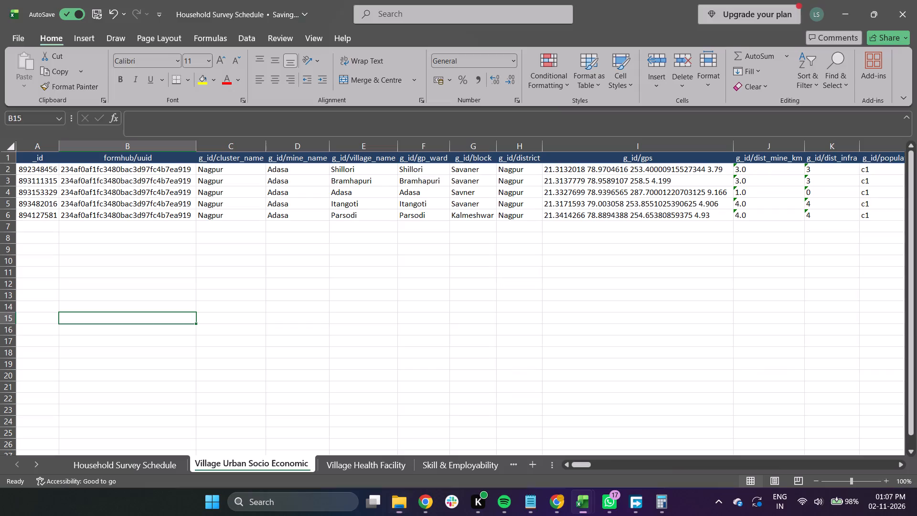
Autofit the column widths of the whole table on the Skill & Employability sheet.
{"action": "left_click", "coordinate": [365, 459]}
{"action": "left_click", "coordinate": [440, 470]}
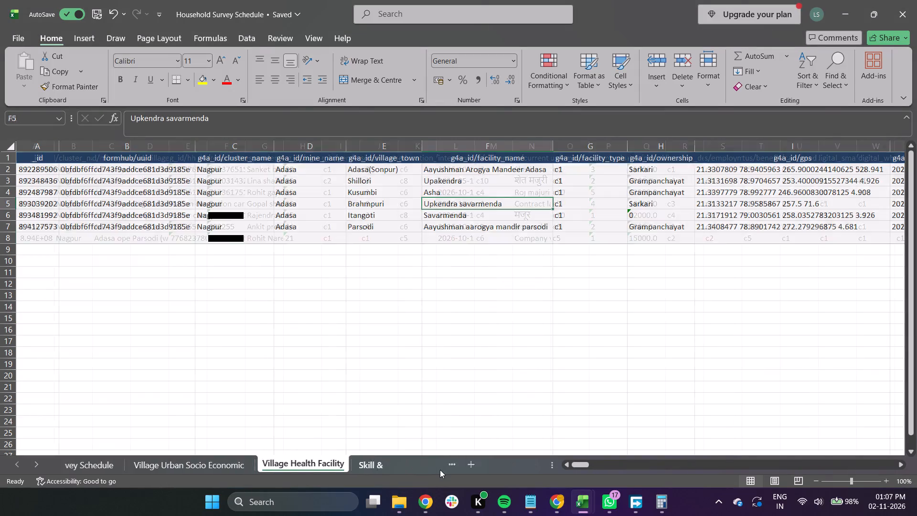
{"action": "left_click", "coordinate": [323, 332]}
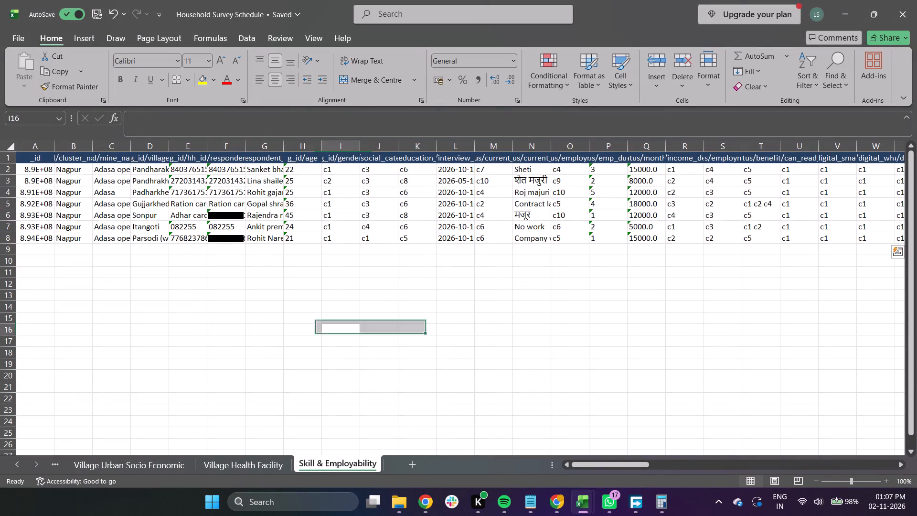
{"action": "key", "text": "ctrl+a"}
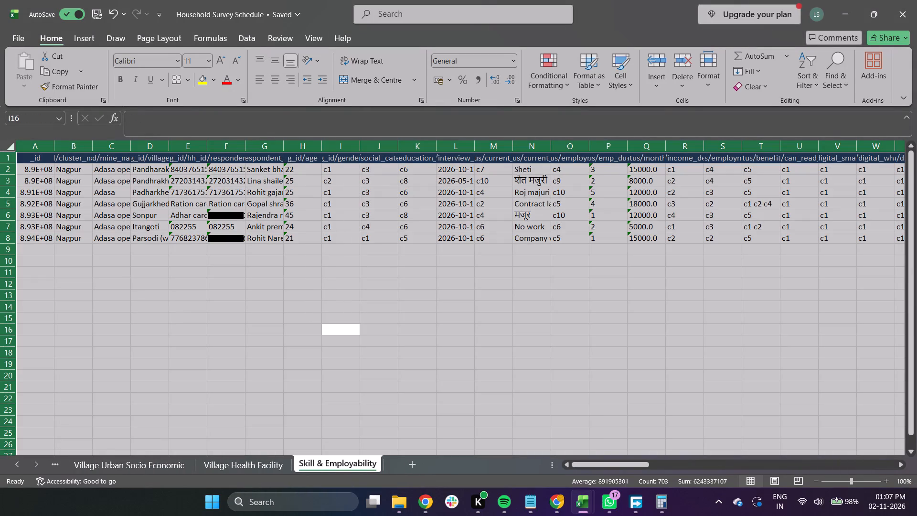
{"action": "left_click", "coordinate": [88, 215]}
{"action": "key", "text": "ctrl+a"}
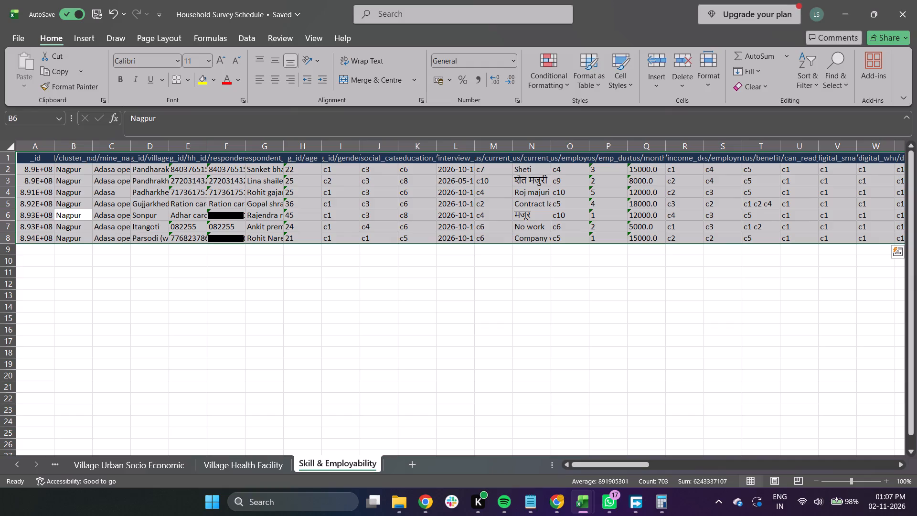
{"action": "type", "text": "hoi"}
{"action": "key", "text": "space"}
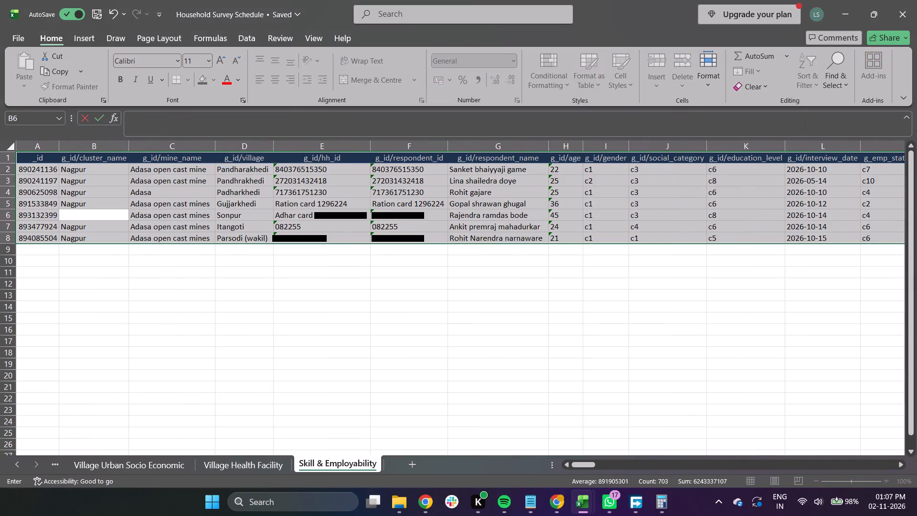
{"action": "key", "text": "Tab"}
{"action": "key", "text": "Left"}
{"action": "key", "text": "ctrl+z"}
Examine the Skill & Employability table along its last row, out to the final columns and back to the _id column.
{"action": "key", "text": "Tab"}
{"action": "key", "text": "Down"}
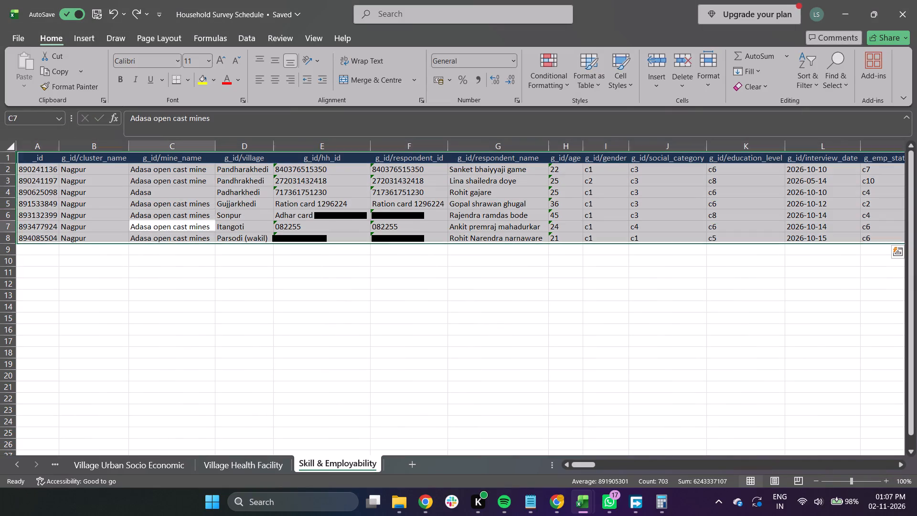
{"action": "key", "text": "Down"}
{"action": "key", "text": "Down"}
{"action": "key", "text": "Right"}
{"action": "key", "text": "Up"}
{"action": "key", "text": "ctrl+Right"}
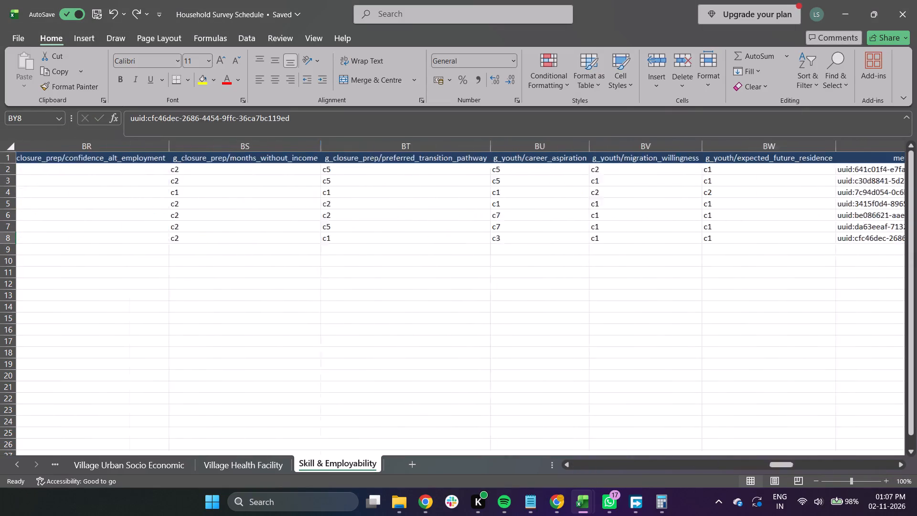
{"action": "key", "text": "ctrl+Right"}
{"action": "key", "text": "ctrl+Right"}
{"action": "key", "text": "ctrl+Right"}
{"action": "key", "text": "ctrl+Right"}
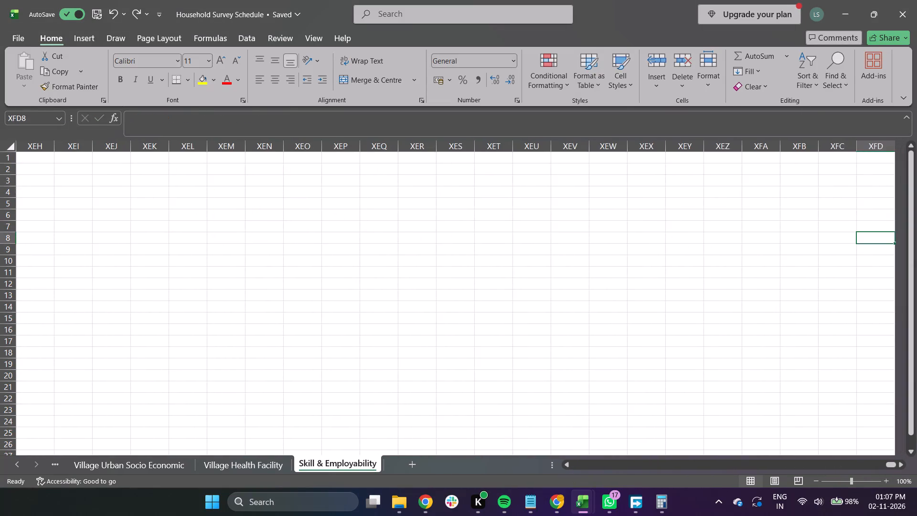
{"action": "key", "text": "ctrl+Left"}
{"action": "key", "text": "ctrl+Left"}
{"action": "key", "text": "ctrl+Left"}
{"action": "key", "text": "ctrl+Left"}
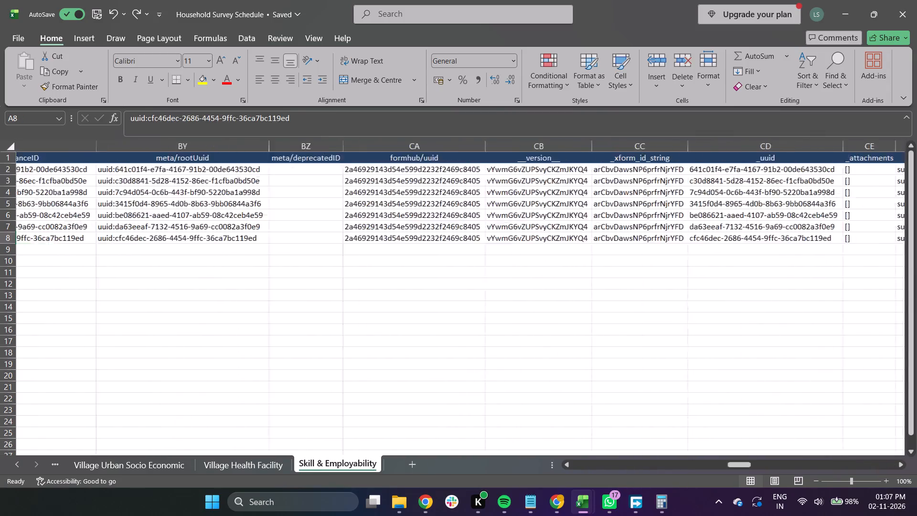
{"action": "key", "text": "ctrl+Left"}
{"action": "key", "text": "ctrl+Left"}
{"action": "key", "text": "ctrl+Left"}
{"action": "key", "text": "ctrl+Left"}
{"action": "key", "text": "Down"}
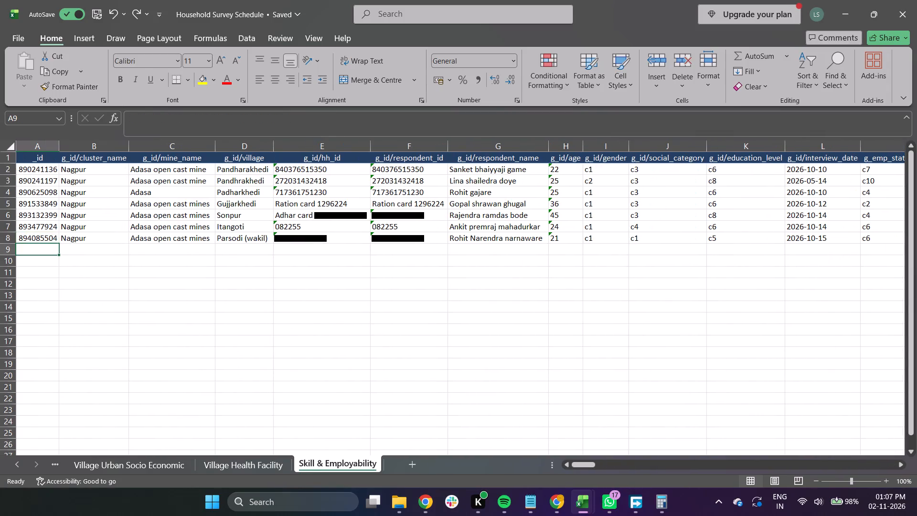
Switch to File Explorer and open the Mine Entries Bhanegaon workbook from the Pritam folder.
{"action": "left_click", "coordinate": [142, 464]}
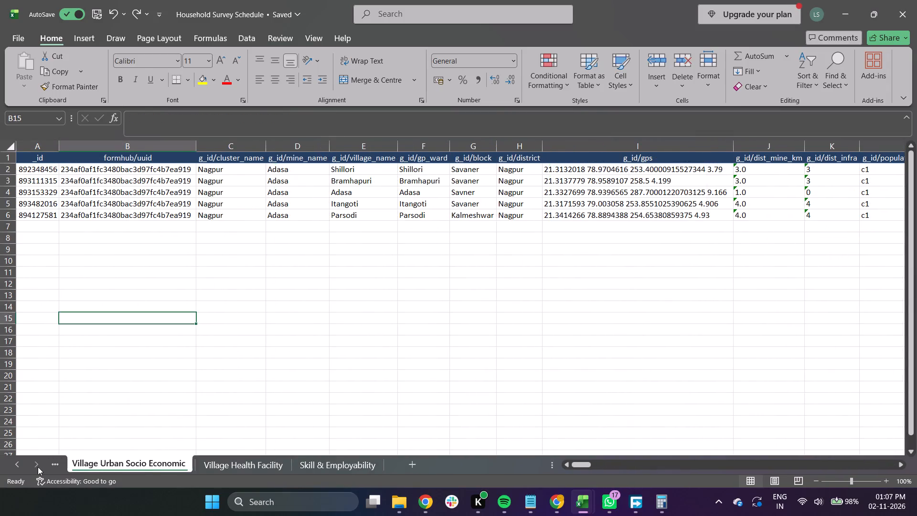
{"action": "left_click", "coordinate": [17, 465]}
{"action": "key", "text": "alt+Tab"}
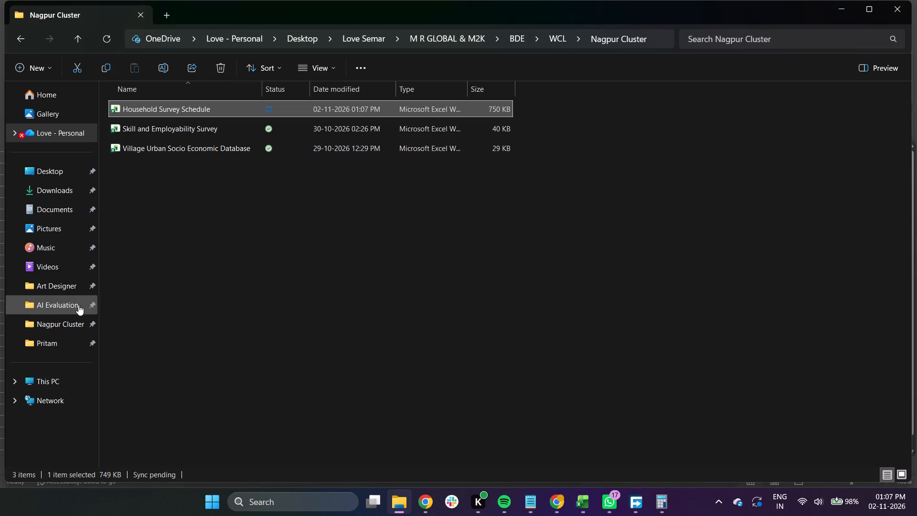
{"action": "left_click", "coordinate": [47, 342]}
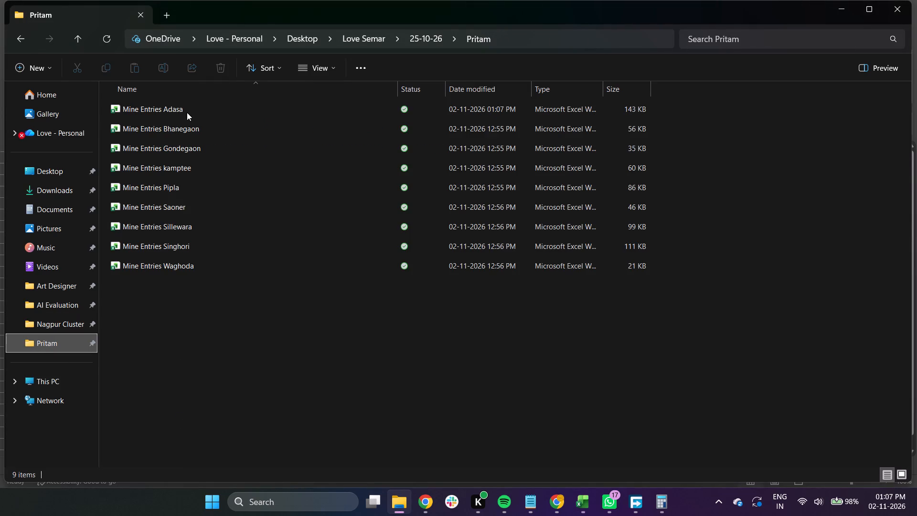
{"action": "double_click", "coordinate": [177, 130]}
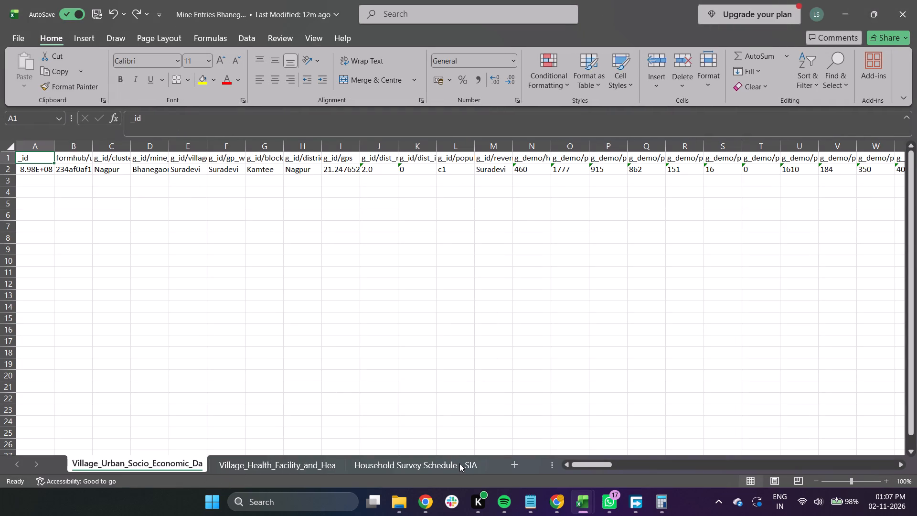
Count the mine-name entries on the Household Survey Schedule - SIA sheet and compare with Bhanegaon OC in the Tracker workbook's Household sheet.
{"action": "left_click_drag", "start_coordinate": [15, 467], "coordinate": [32, 467]}
{"action": "left_click", "coordinate": [32, 467]}
{"action": "left_click", "coordinate": [378, 463]}
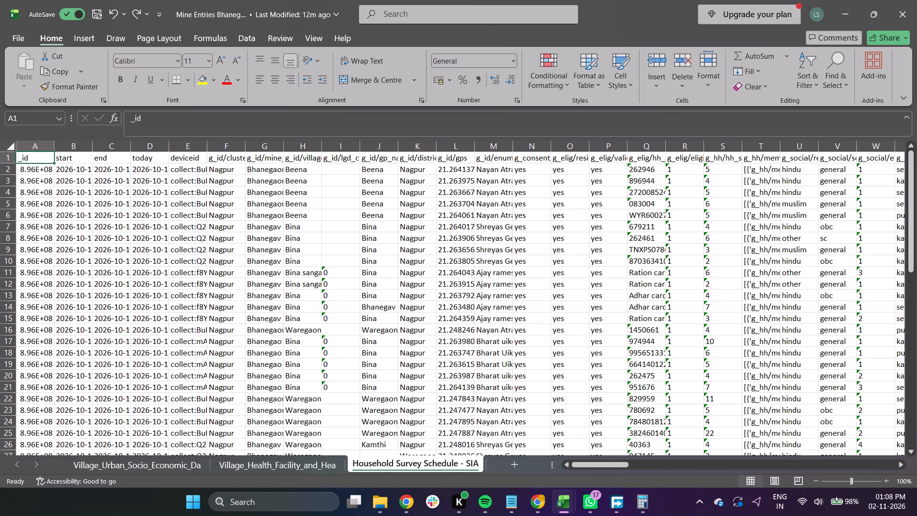
{"action": "left_click", "coordinate": [269, 171]}
{"action": "key", "text": "ctrl+shift+Down"}
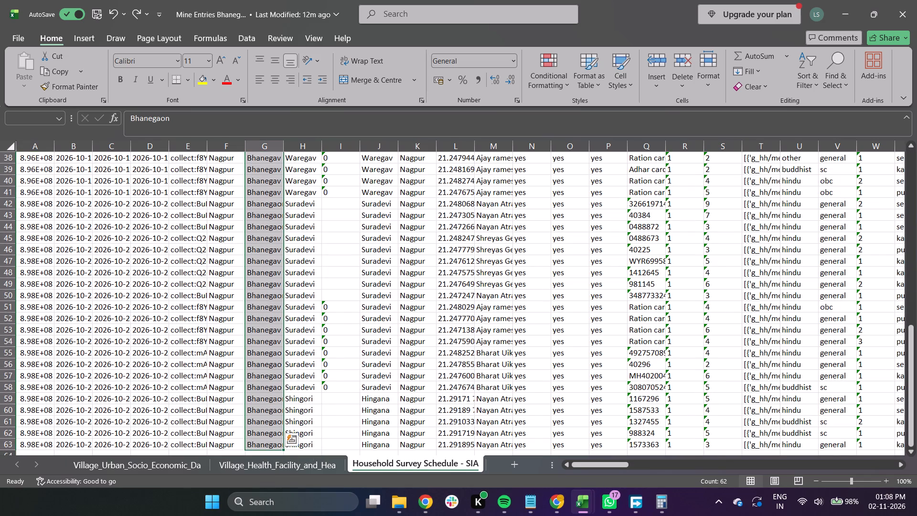
{"action": "key", "text": "alt+Tab"}
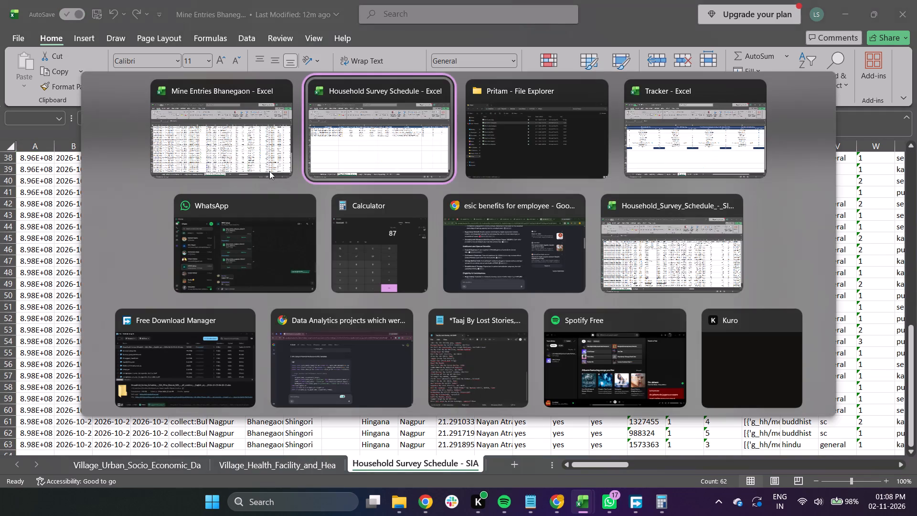
{"action": "key", "text": "alt+Tab"}
{"action": "key", "text": "alt+Tab"}
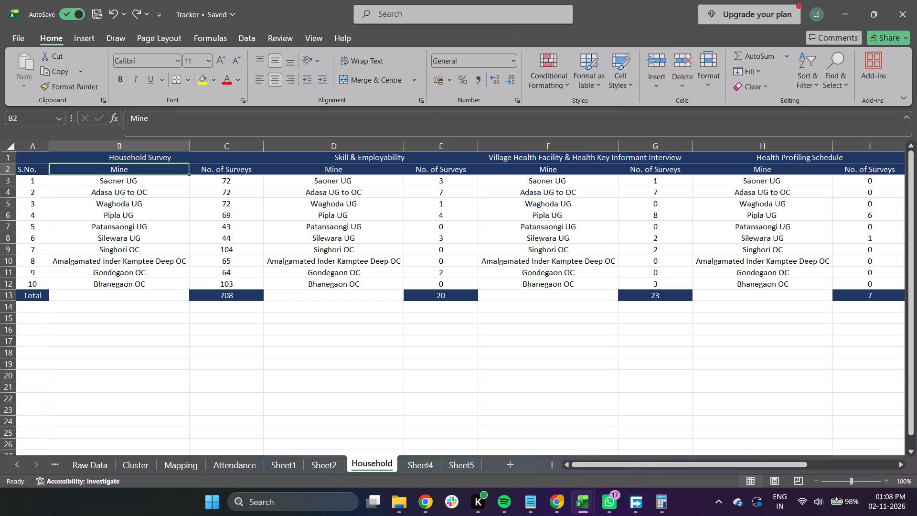
{"action": "key", "text": "alt+Tab"}
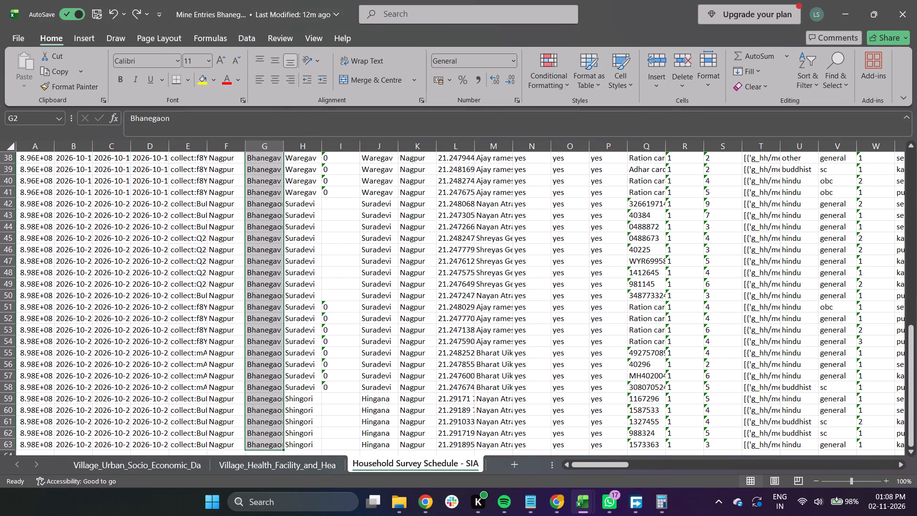
{"action": "scroll", "coordinate": [269, 349], "scroll_direction": "up", "scroll_amount": 4}
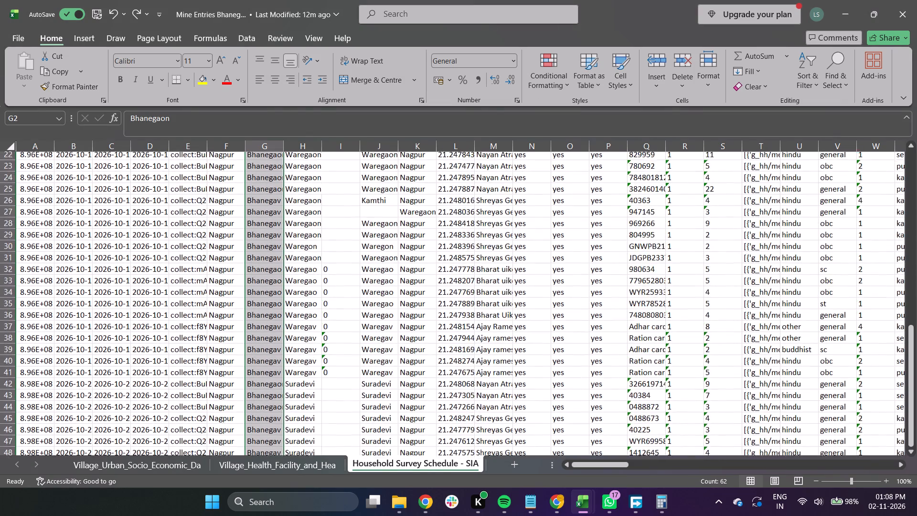
{"action": "scroll", "coordinate": [269, 349], "scroll_direction": "up", "scroll_amount": 2}
{"action": "scroll", "coordinate": [269, 349], "scroll_direction": "down", "scroll_amount": 6}
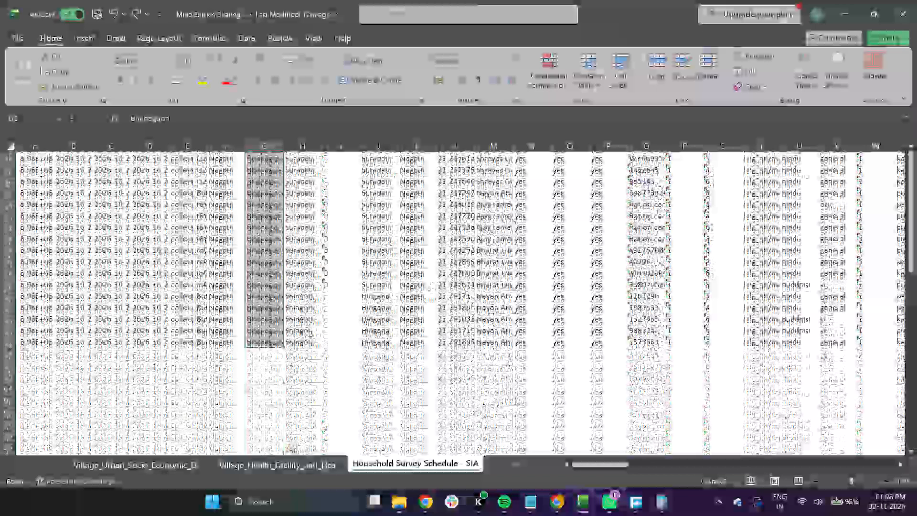
{"action": "scroll", "coordinate": [269, 349], "scroll_direction": "down", "scroll_amount": 2}
In the Tracker workbook, check the sum of the Household Survey counts from Saoner UG through Bhanegaon OC (C3:C12).
{"action": "key", "text": "alt+Tab"}
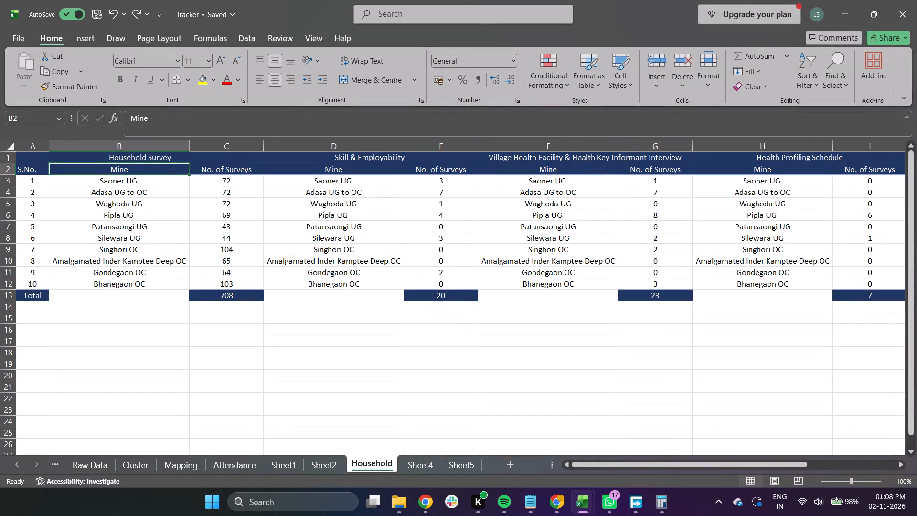
{"action": "left_click", "coordinate": [227, 183]}
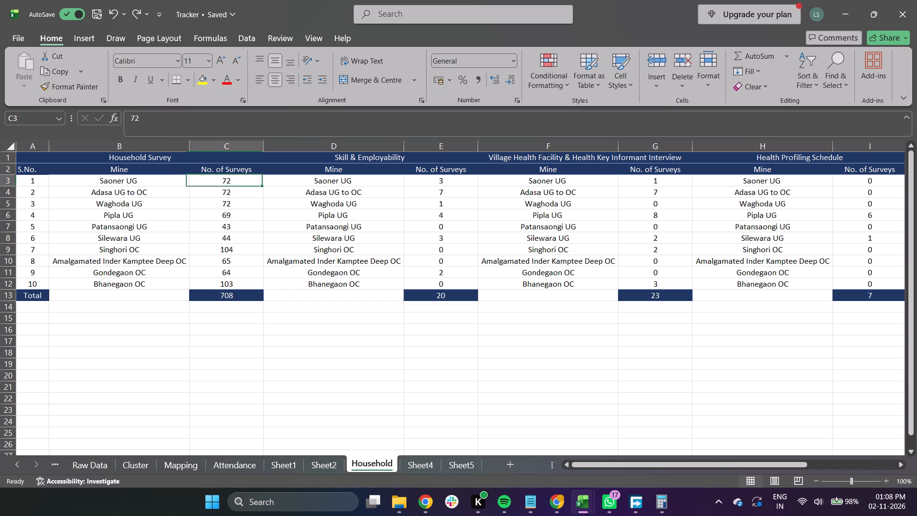
{"action": "key", "text": "shift+Down"}
{"action": "key", "text": "shift+Down"}
{"action": "key", "text": "shift+Down"}
{"action": "key", "text": "shift+Down"}
{"action": "key", "text": "shift+Down"}
{"action": "key", "text": "shift+Down"}
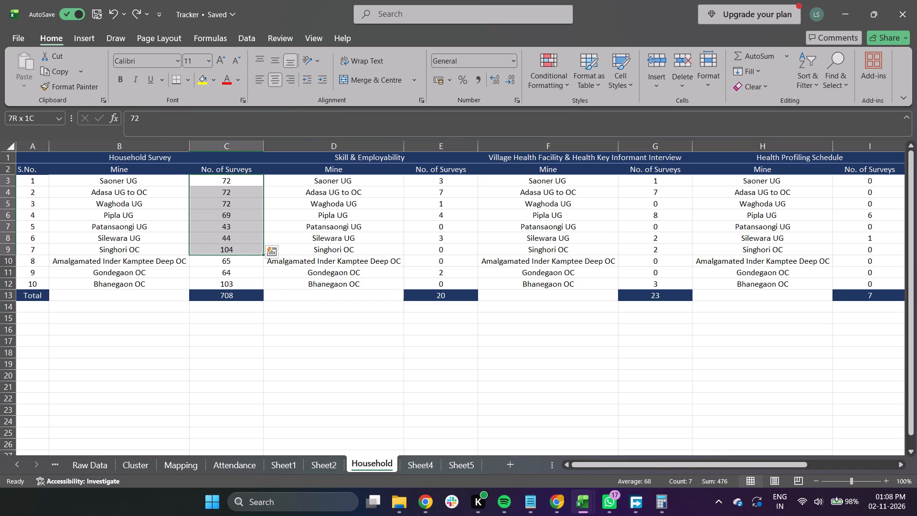
{"action": "key", "text": "shift+Down"}
{"action": "key", "text": "shift+Down"}
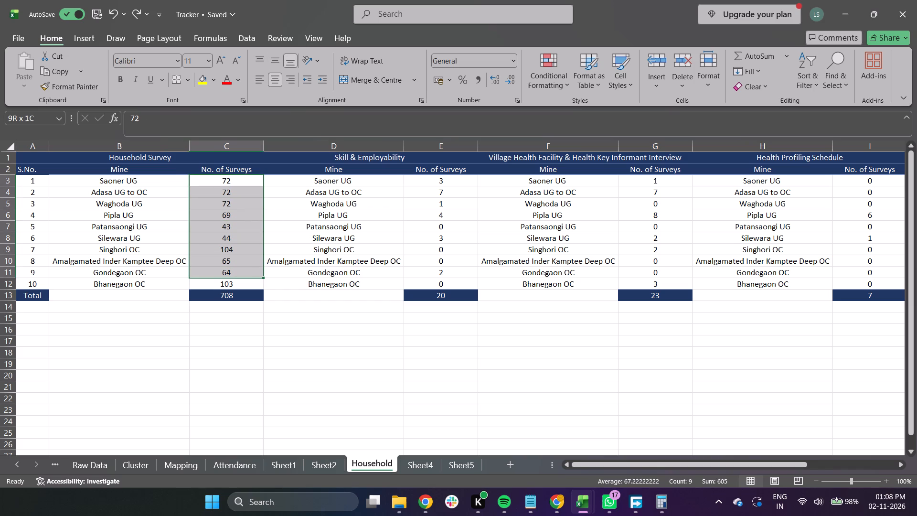
{"action": "key", "text": "shift+Down"}
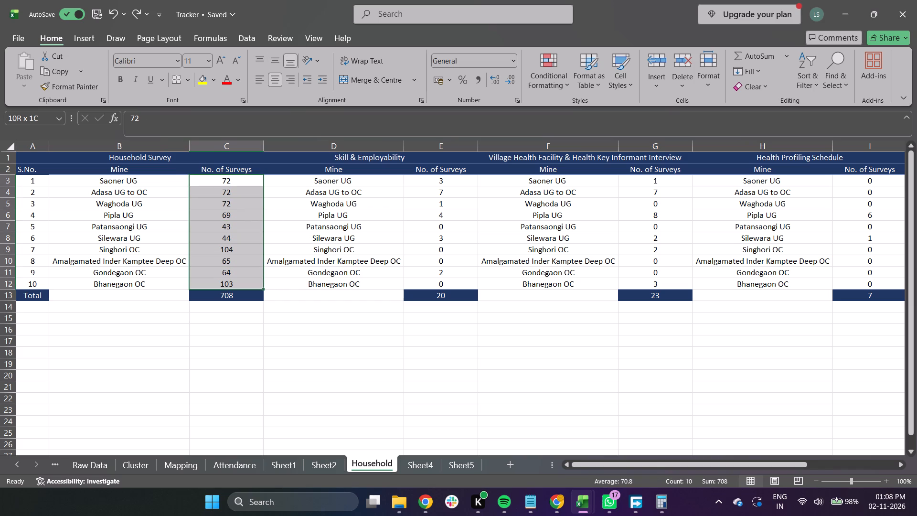
Return to the Mine Entries Bhanegaon workbook and review the Household Survey Schedule - SIA table from its first rows.
{"action": "key", "text": "alt+Tab"}
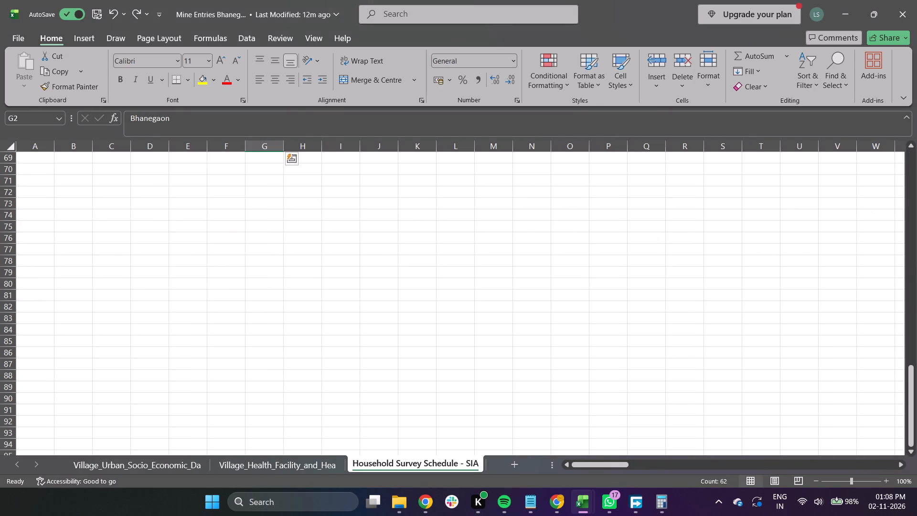
{"action": "scroll", "coordinate": [227, 183], "scroll_direction": "right", "scroll_amount": 3}
{"action": "scroll", "coordinate": [227, 183], "scroll_direction": "up", "scroll_amount": 10}
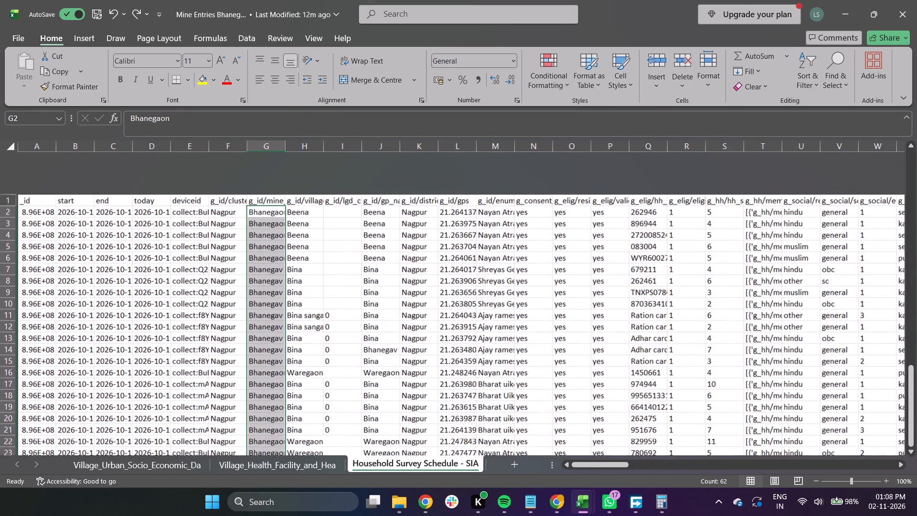
{"action": "scroll", "coordinate": [227, 183], "scroll_direction": "up", "scroll_amount": 3}
{"action": "scroll", "coordinate": [227, 183], "scroll_direction": "right", "scroll_amount": 1}
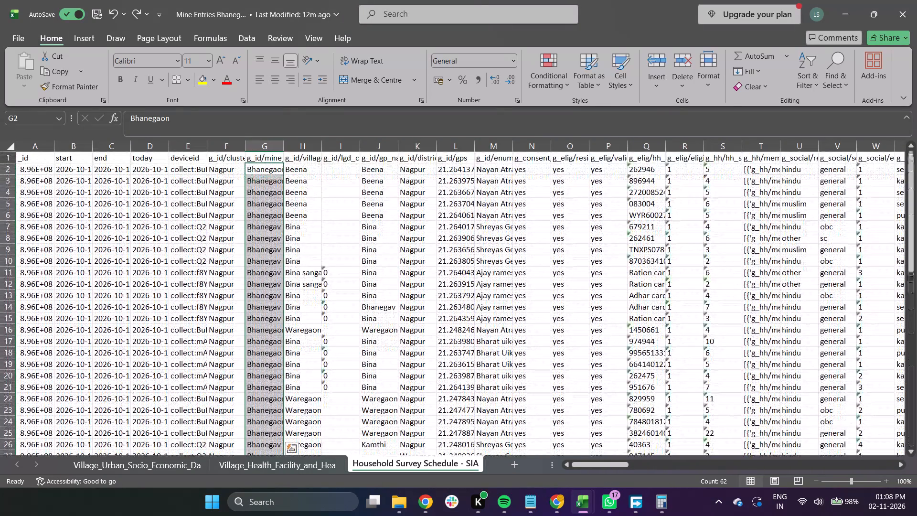